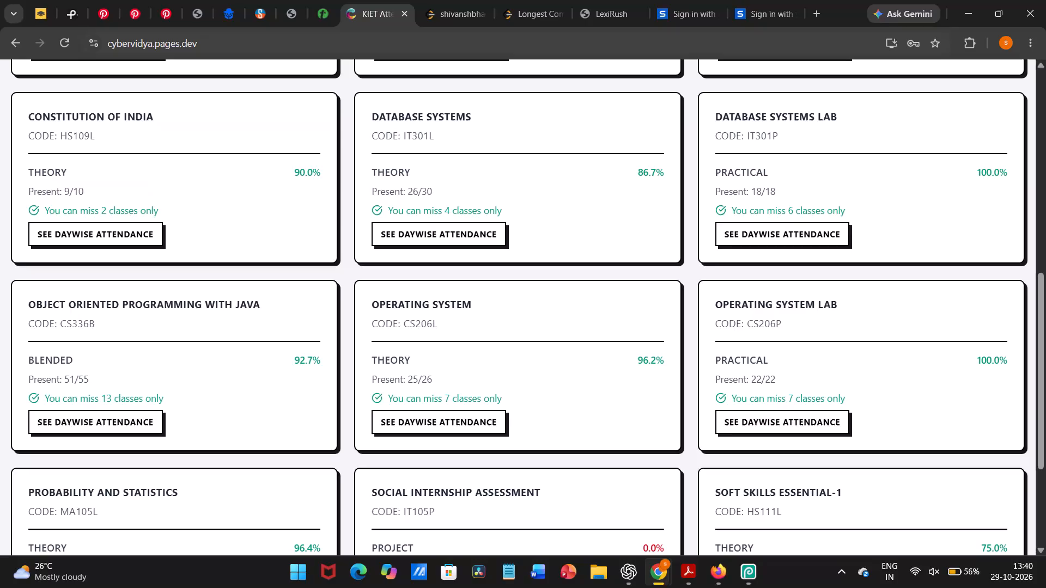
# Switch from the attendance page in the browser to the poster u dont know.psd in Photopea.
pyautogui.click(975, 0)
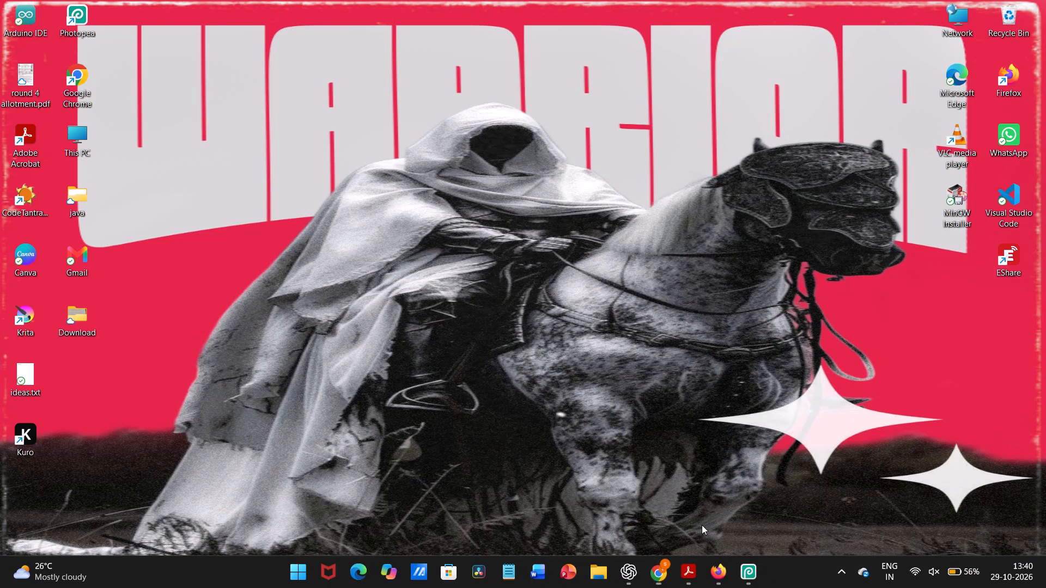
pyautogui.click(745, 560)
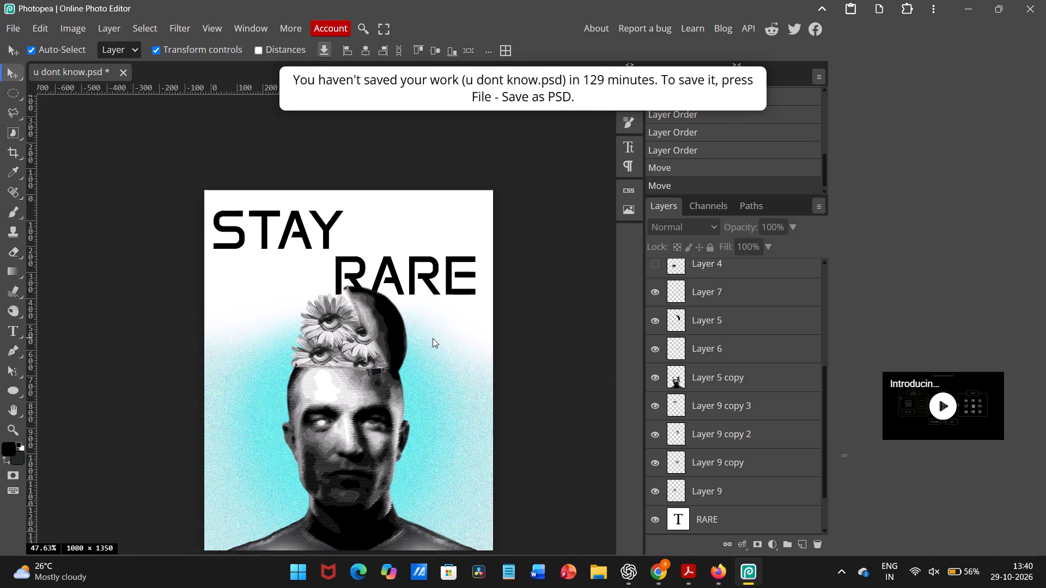
# Move the RARE text slightly up, clear of the top of the opened head and directly below STAY.
pyautogui.scroll(-1, 433, 338)
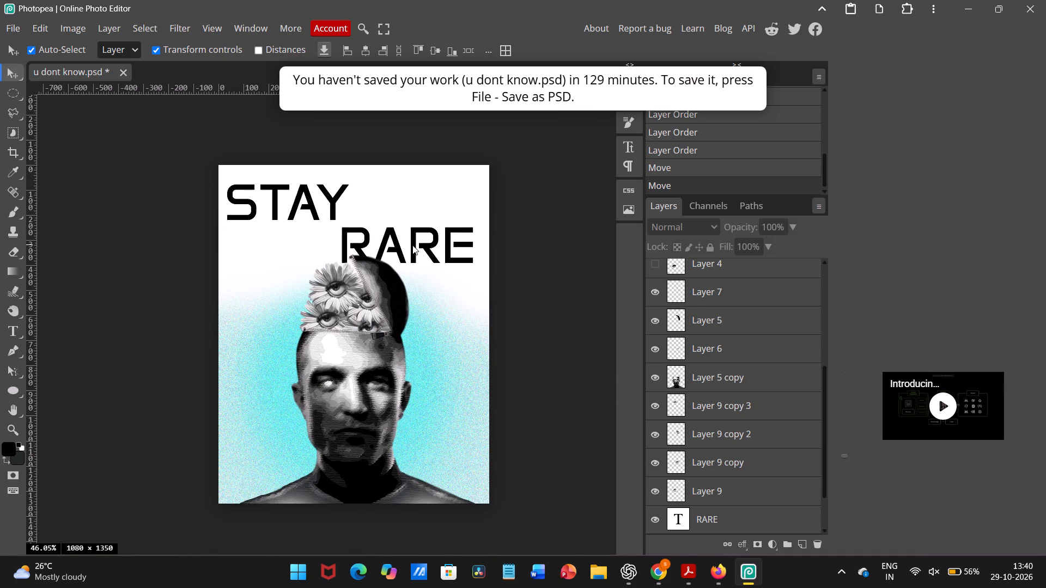
pyautogui.moveTo(412, 245); pyautogui.dragTo(411, 237)
pyautogui.moveTo(411, 237); pyautogui.dragTo(412, 243)
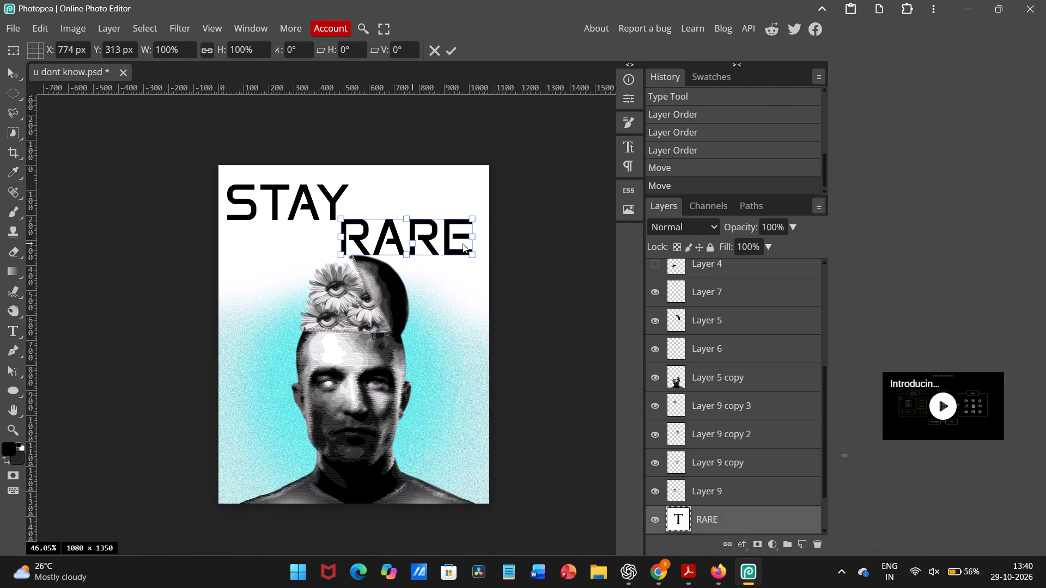
pyautogui.click(528, 256)
pyautogui.click(449, 53)
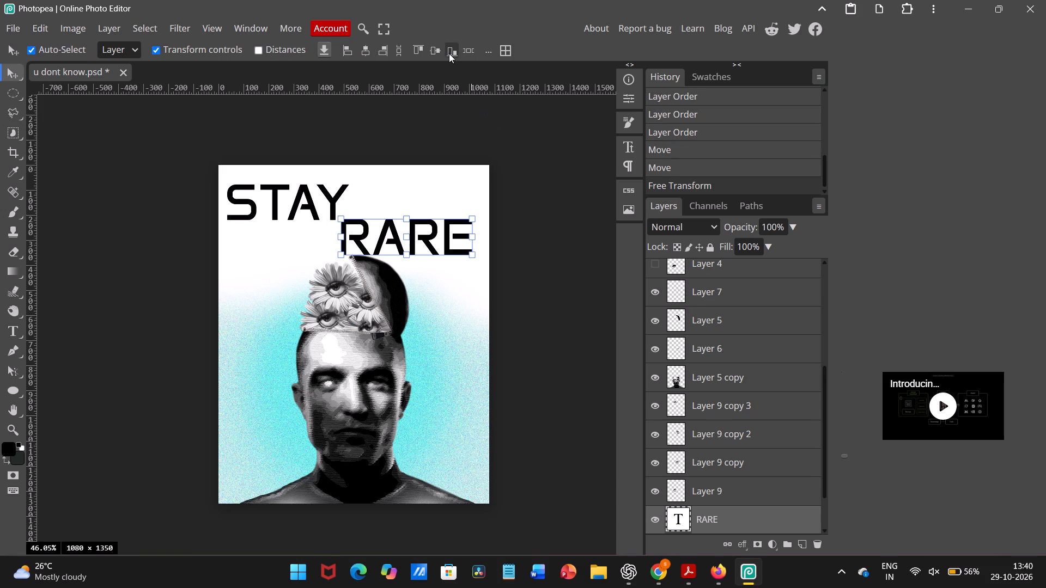
pyautogui.click(533, 198)
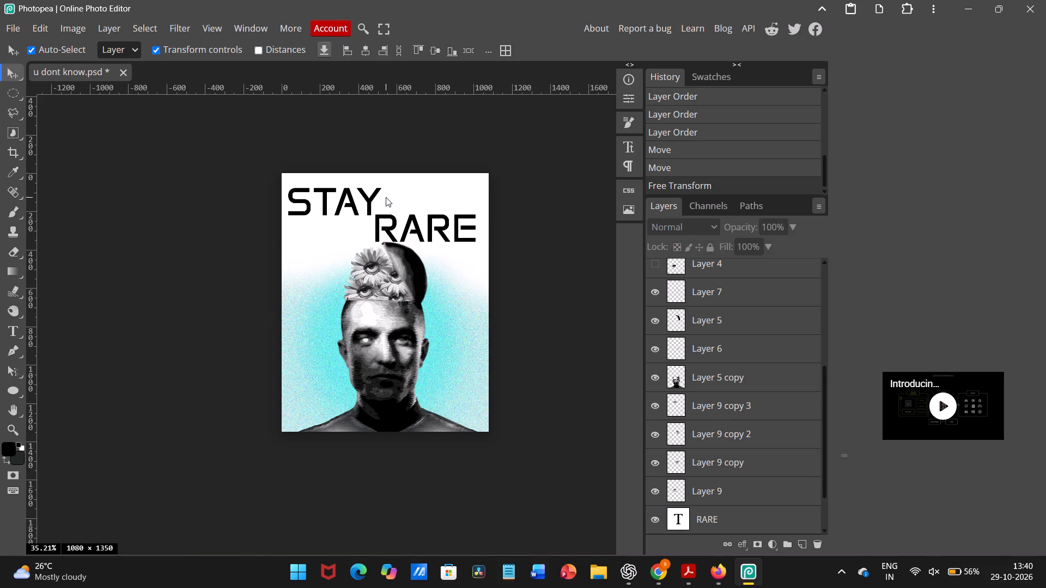
# Move the STAY text slightly right so its lower edge meets the top of RARE, with the Y above the R.
pyautogui.moveTo(334, 198); pyautogui.dragTo(340, 201)
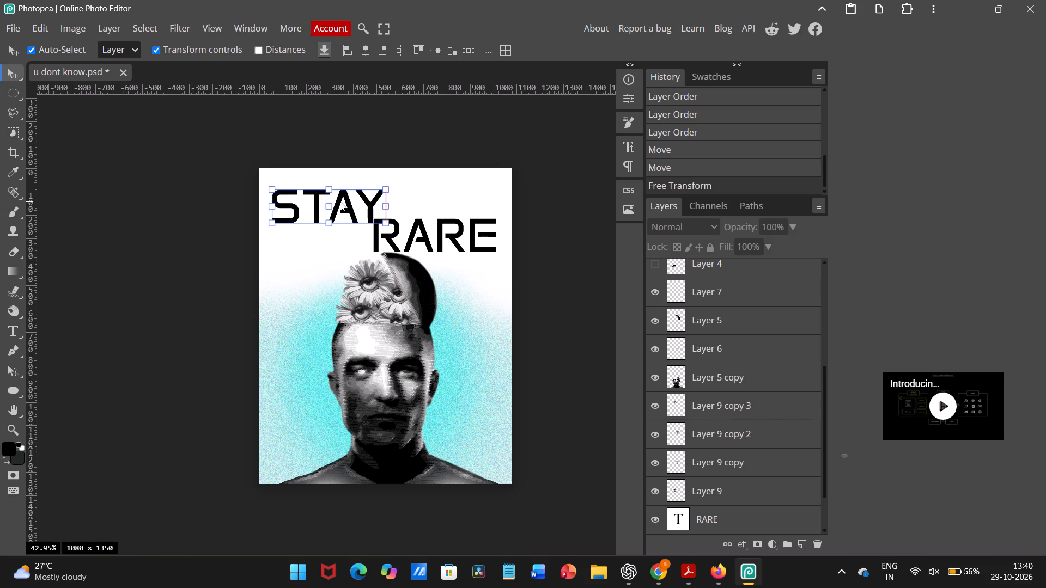
pyautogui.moveTo(340, 201); pyautogui.dragTo(344, 199)
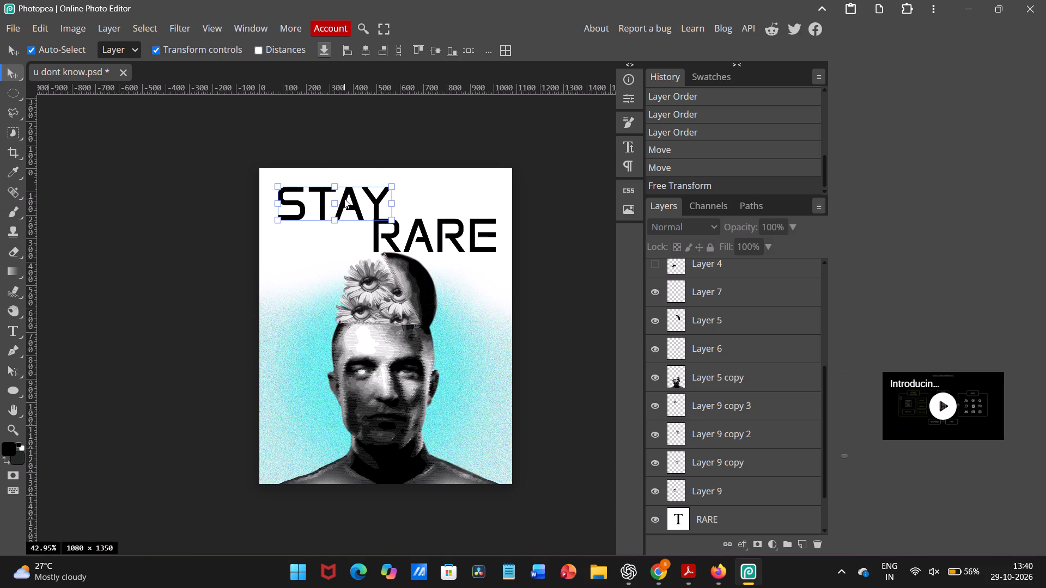
pyautogui.moveTo(344, 199); pyautogui.dragTo(344, 198)
pyautogui.click(600, 181)
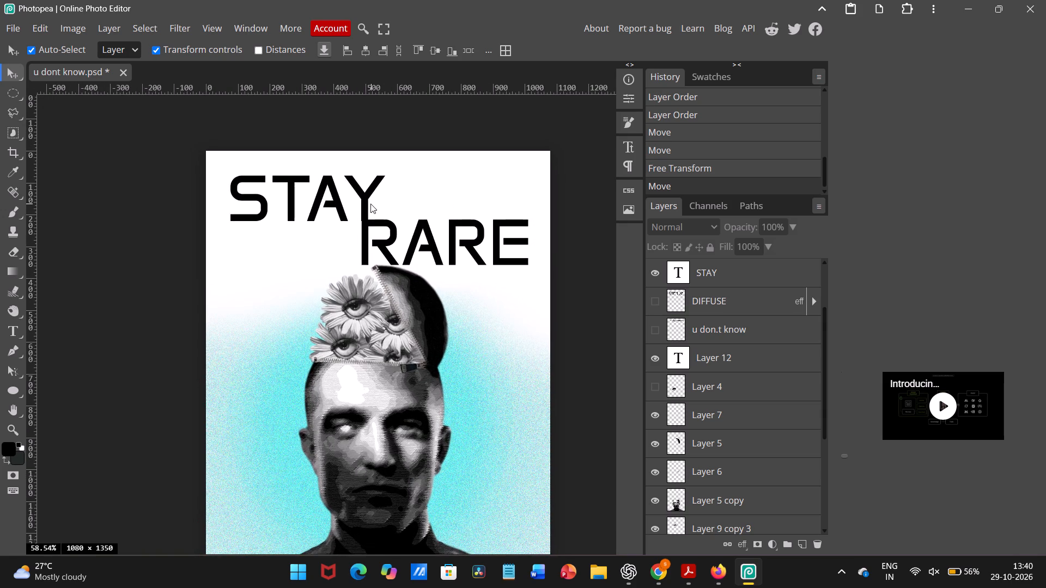
pyautogui.moveTo(360, 213); pyautogui.dragTo(359, 209)
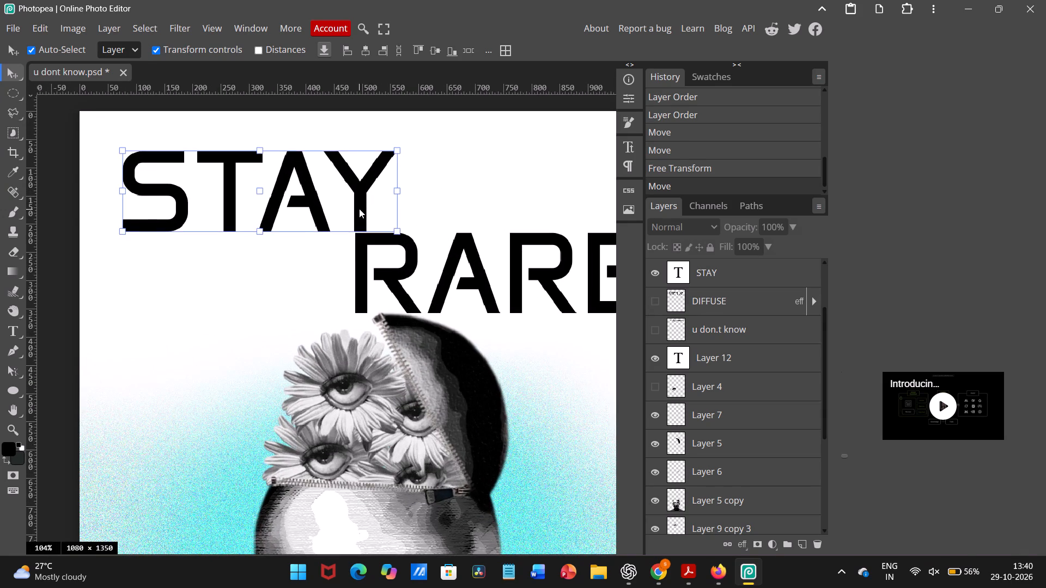
pyautogui.moveTo(359, 209); pyautogui.dragTo(360, 208)
pyautogui.click(440, 194)
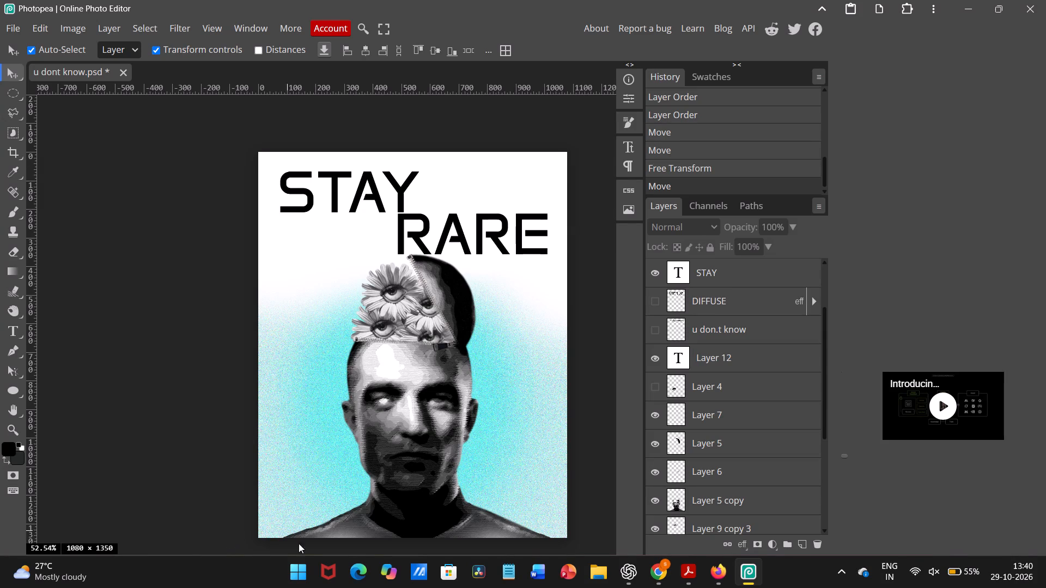
# Open the Windows search and choose an entry from it.
pyautogui.click(297, 562)
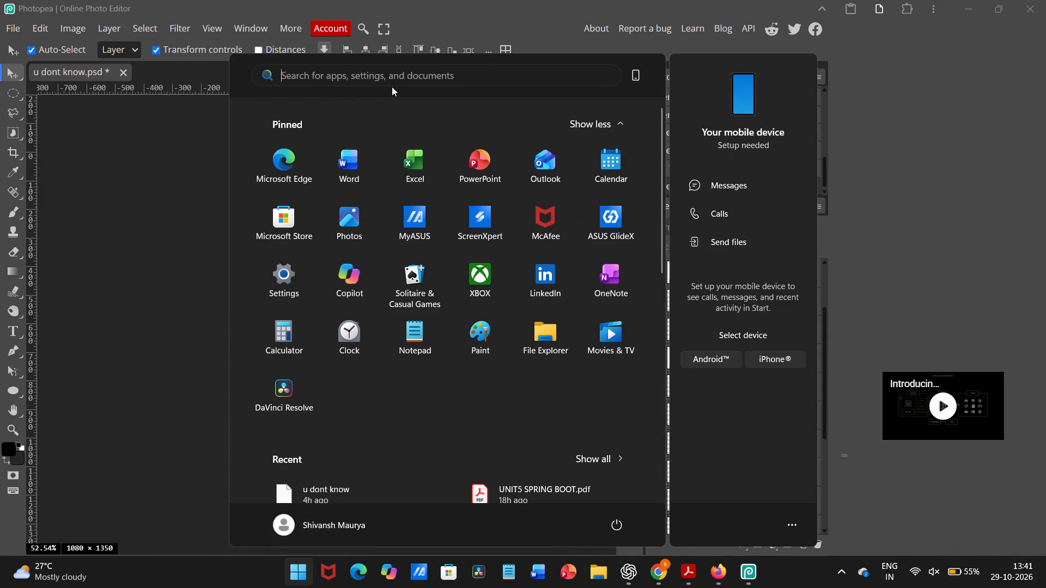
pyautogui.click(392, 86)
pyautogui.click(392, 77)
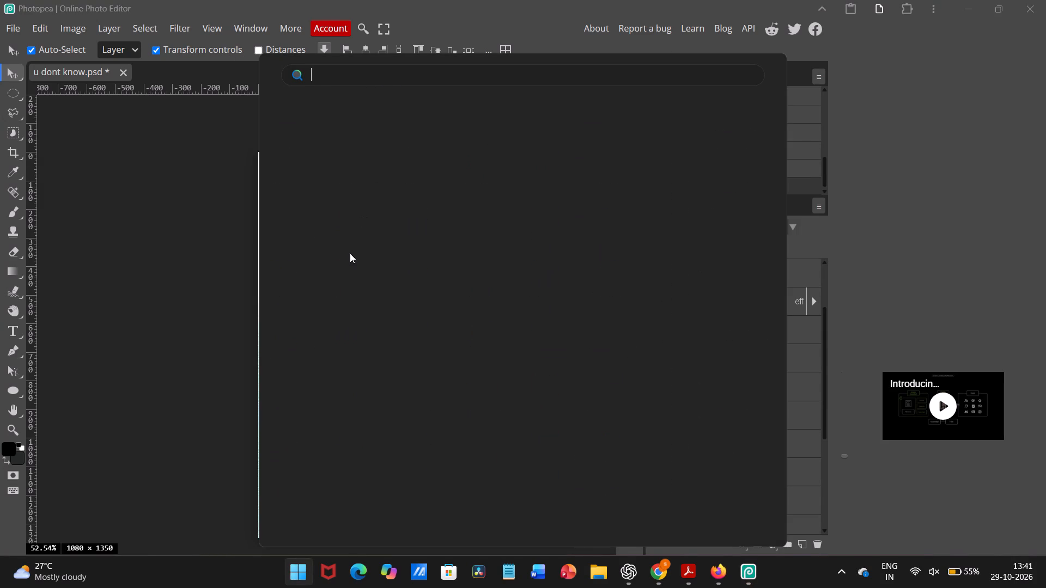
pyautogui.click(329, 231)
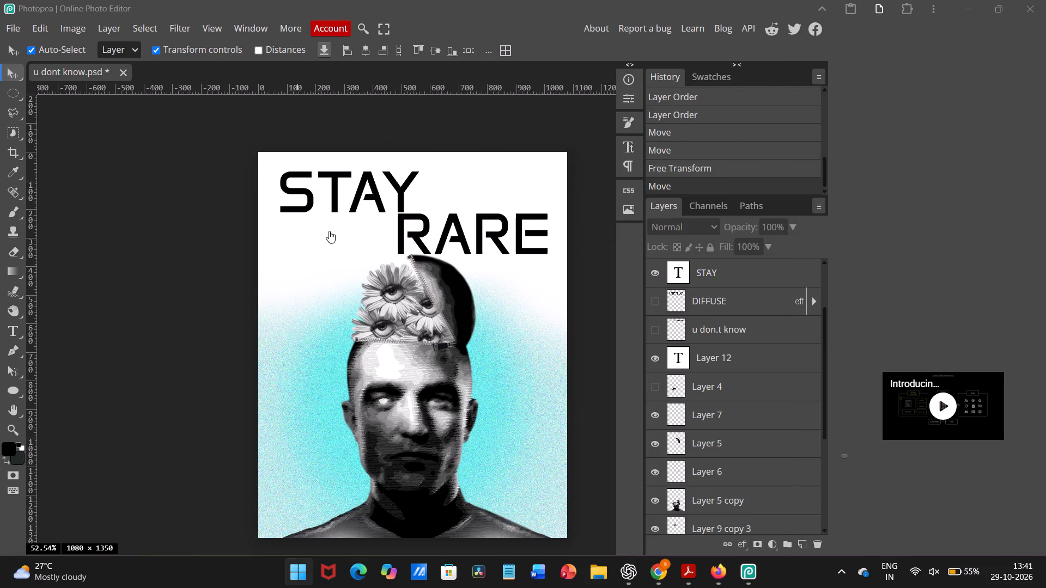
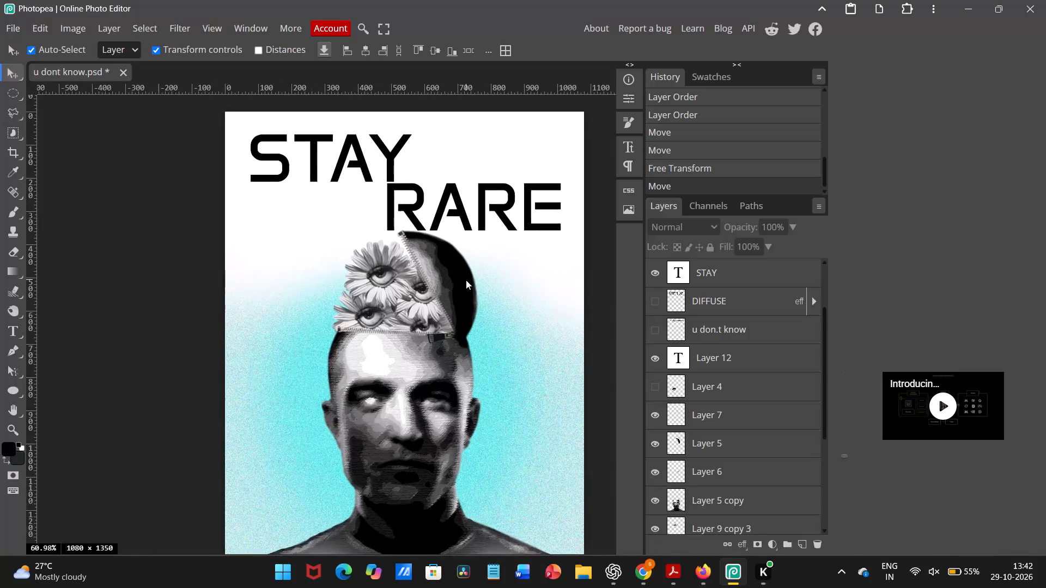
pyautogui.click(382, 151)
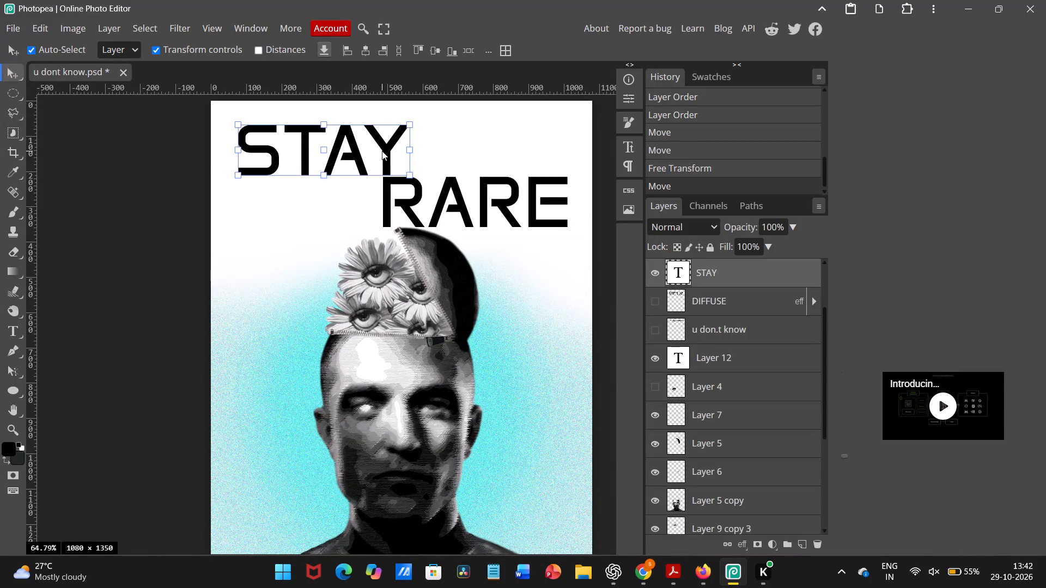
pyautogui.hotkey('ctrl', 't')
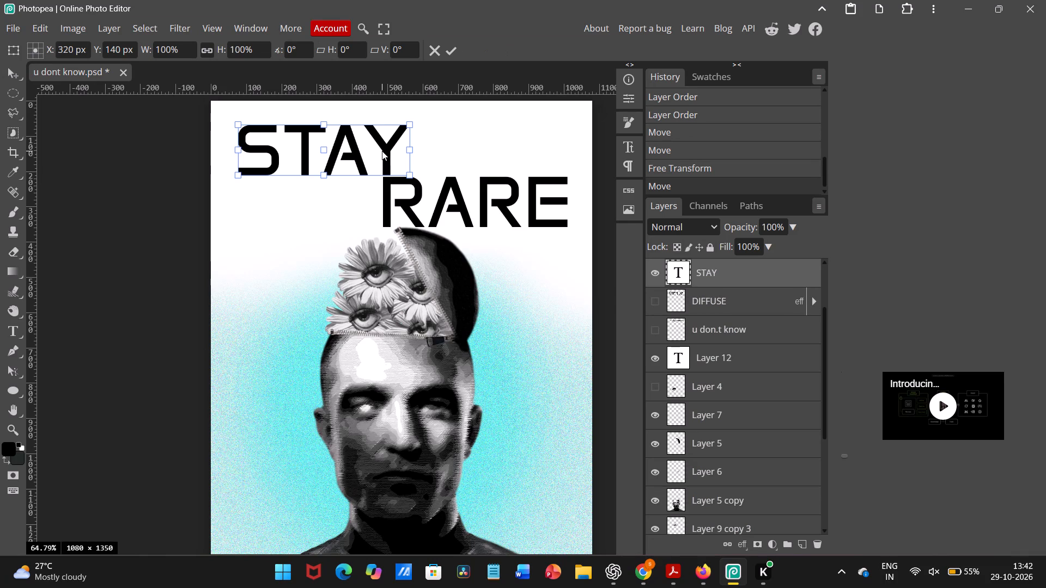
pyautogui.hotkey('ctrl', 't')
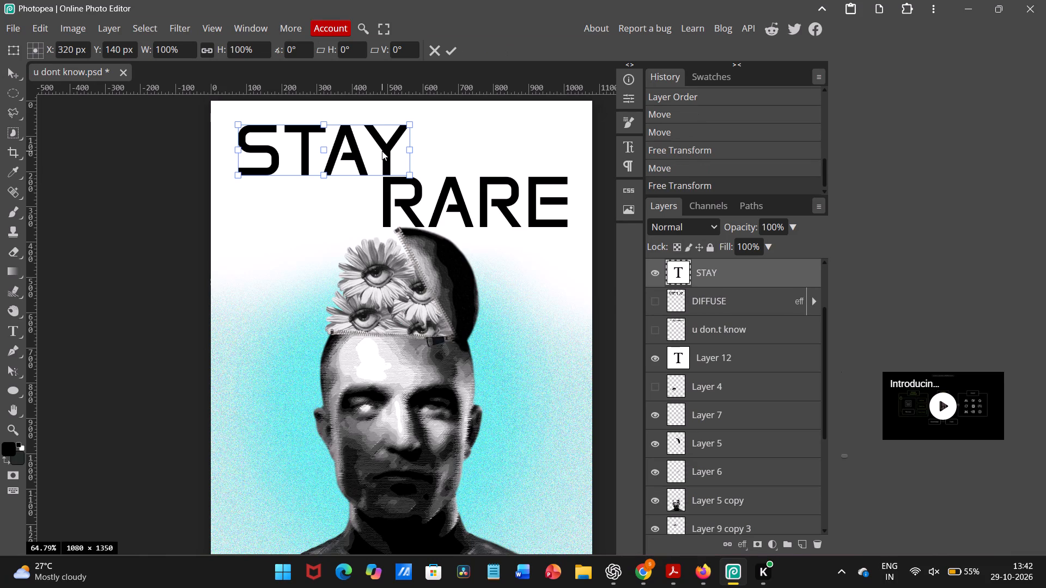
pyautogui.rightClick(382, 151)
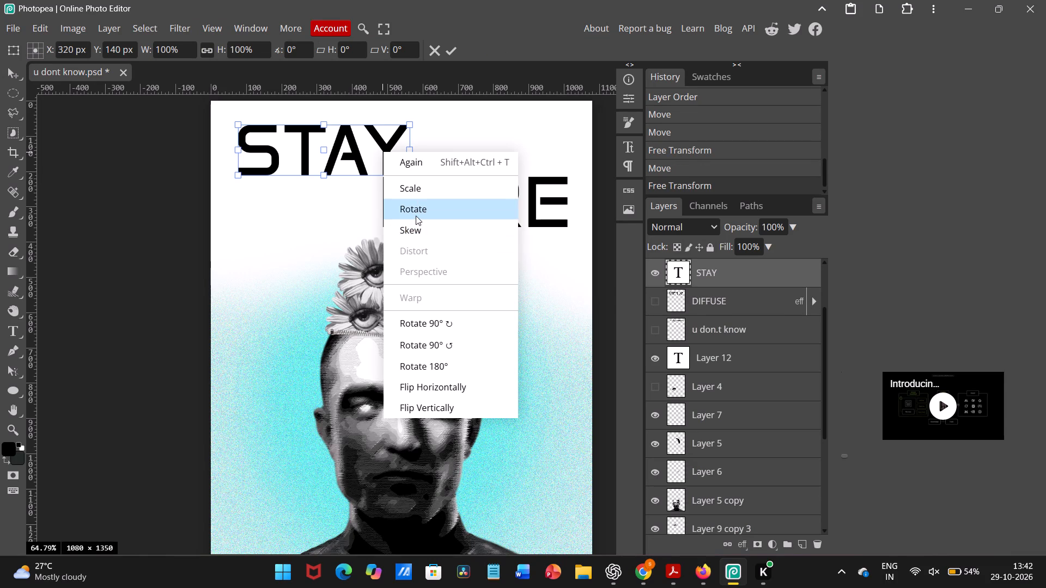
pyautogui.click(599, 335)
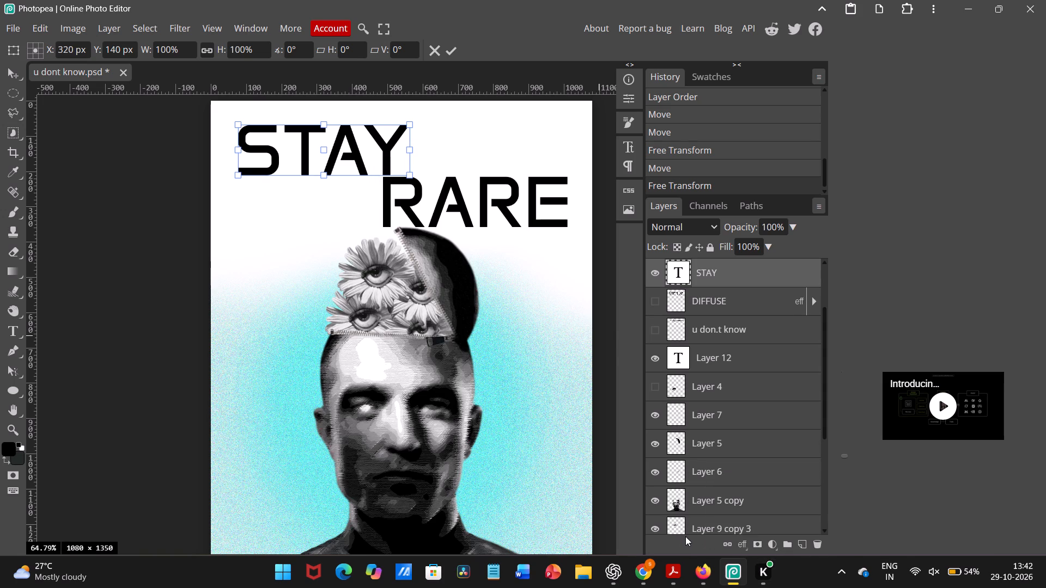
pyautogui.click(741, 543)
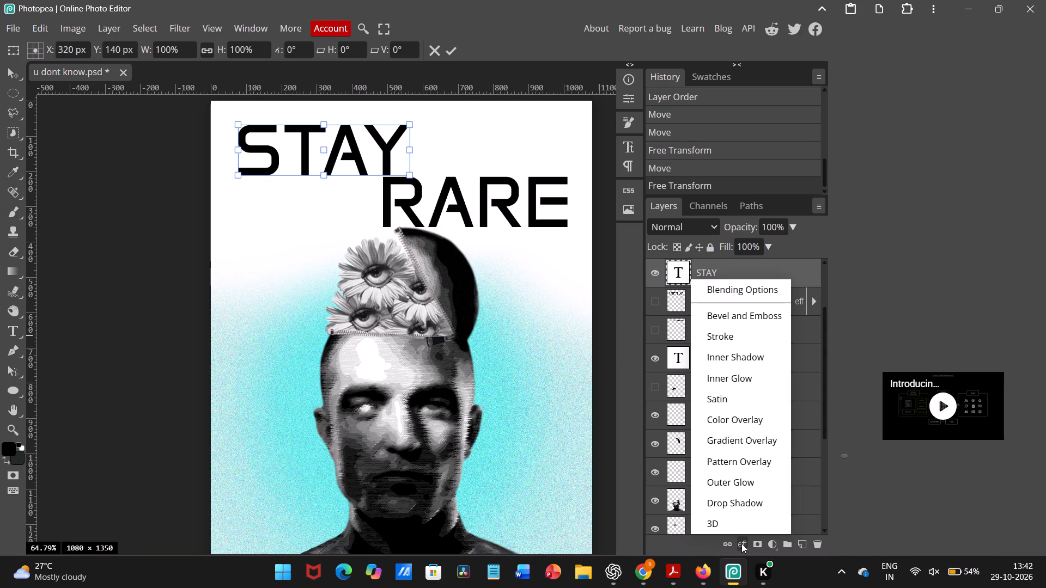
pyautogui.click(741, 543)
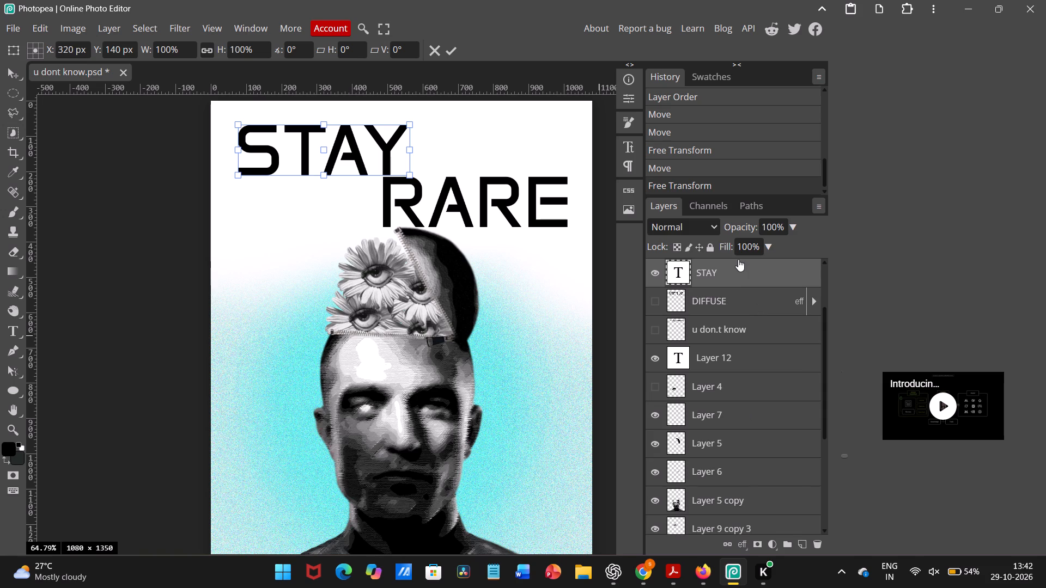
# Convert the STAY text layer to a shape.
pyautogui.rightClick(738, 259)
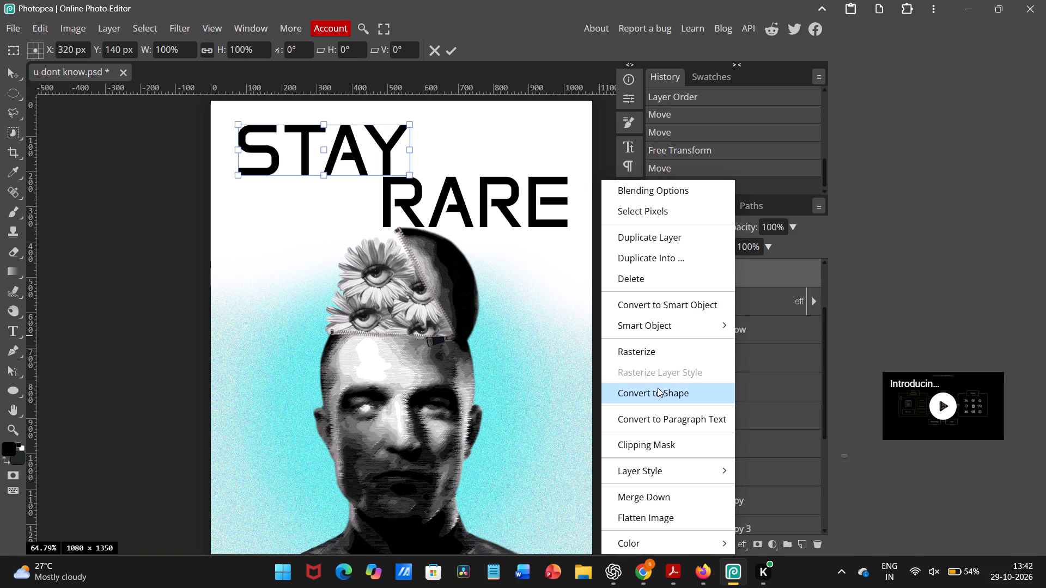
pyautogui.click(658, 388)
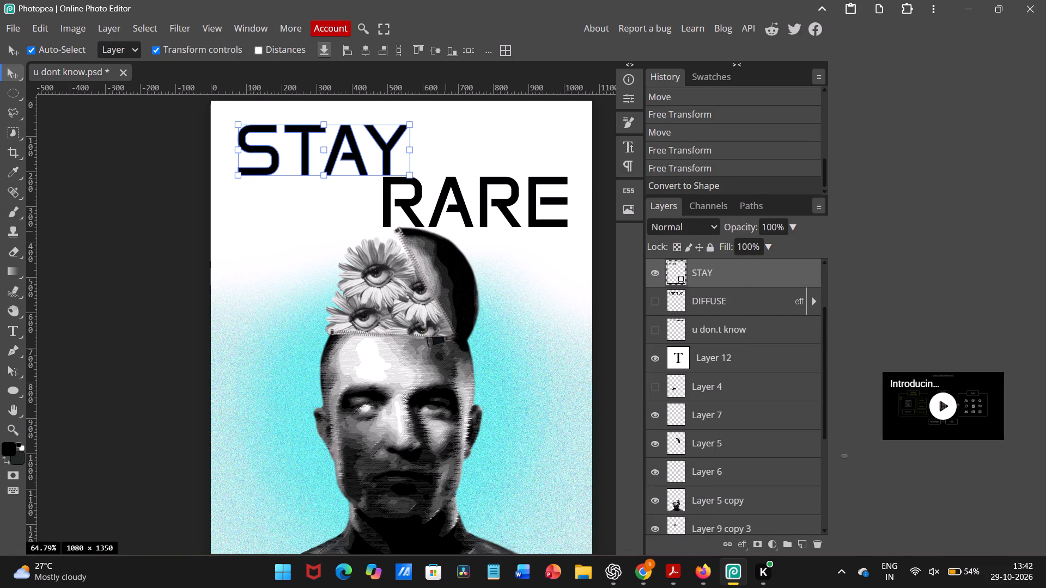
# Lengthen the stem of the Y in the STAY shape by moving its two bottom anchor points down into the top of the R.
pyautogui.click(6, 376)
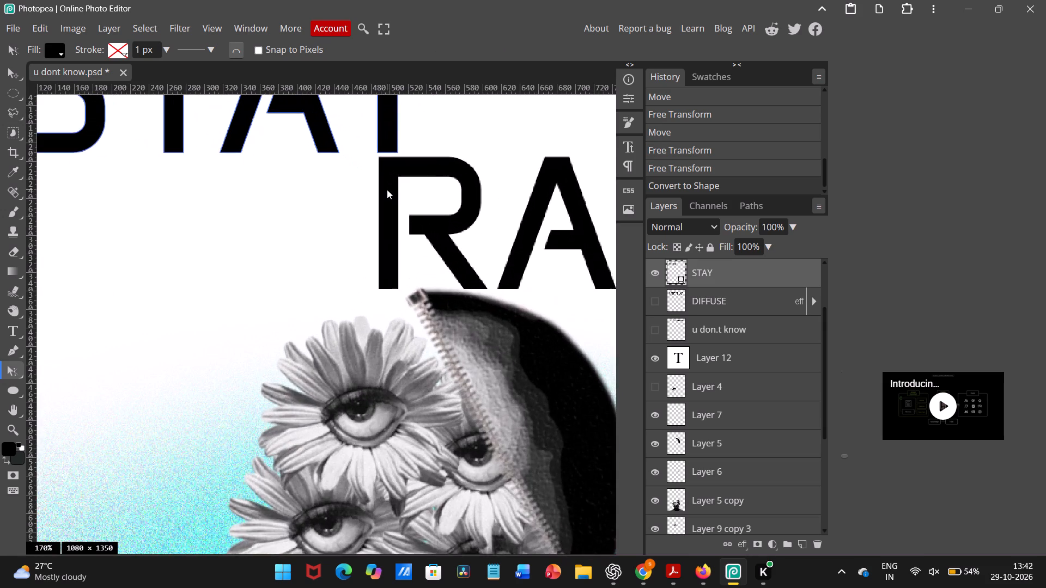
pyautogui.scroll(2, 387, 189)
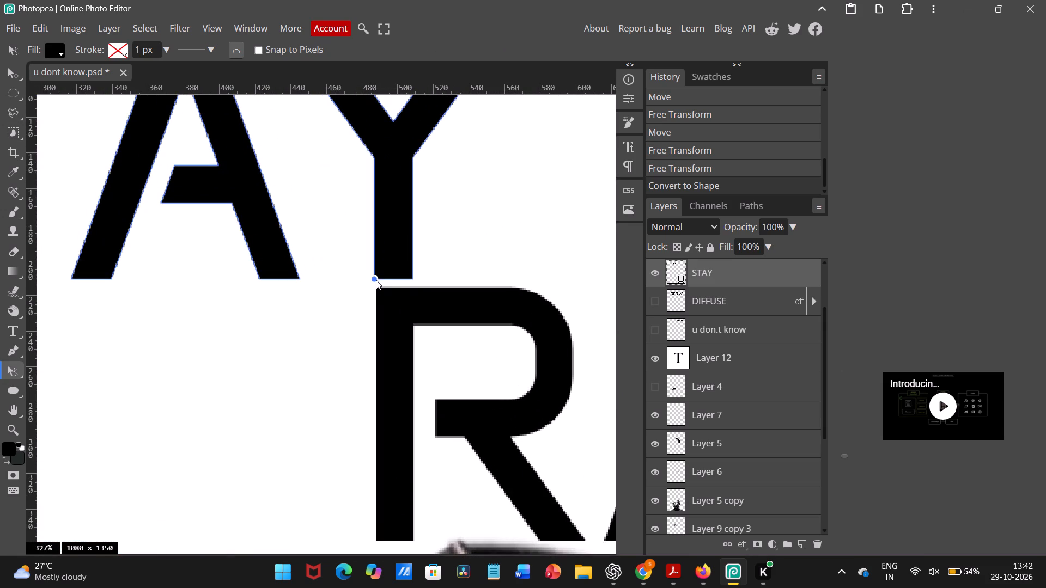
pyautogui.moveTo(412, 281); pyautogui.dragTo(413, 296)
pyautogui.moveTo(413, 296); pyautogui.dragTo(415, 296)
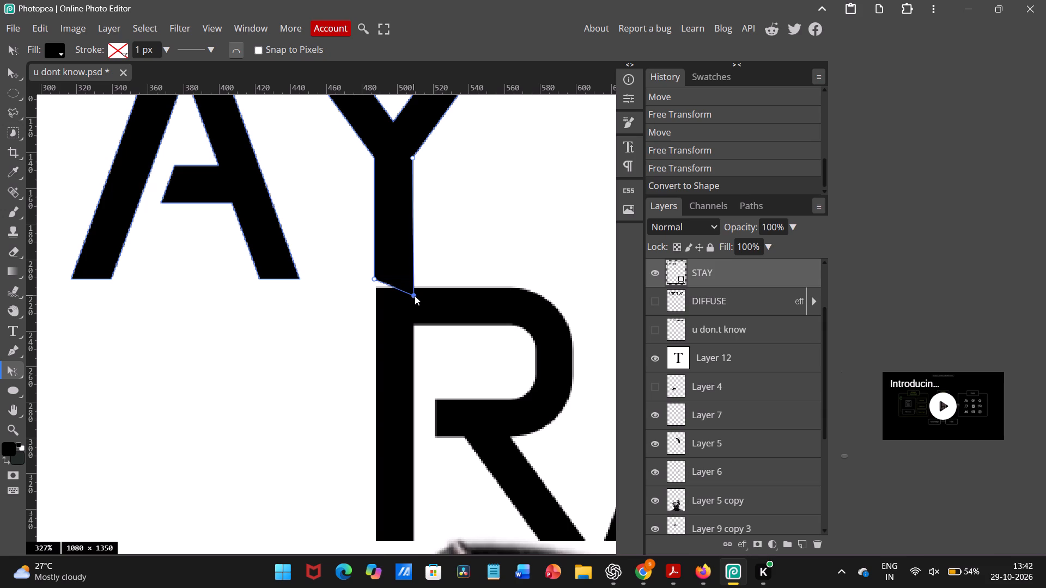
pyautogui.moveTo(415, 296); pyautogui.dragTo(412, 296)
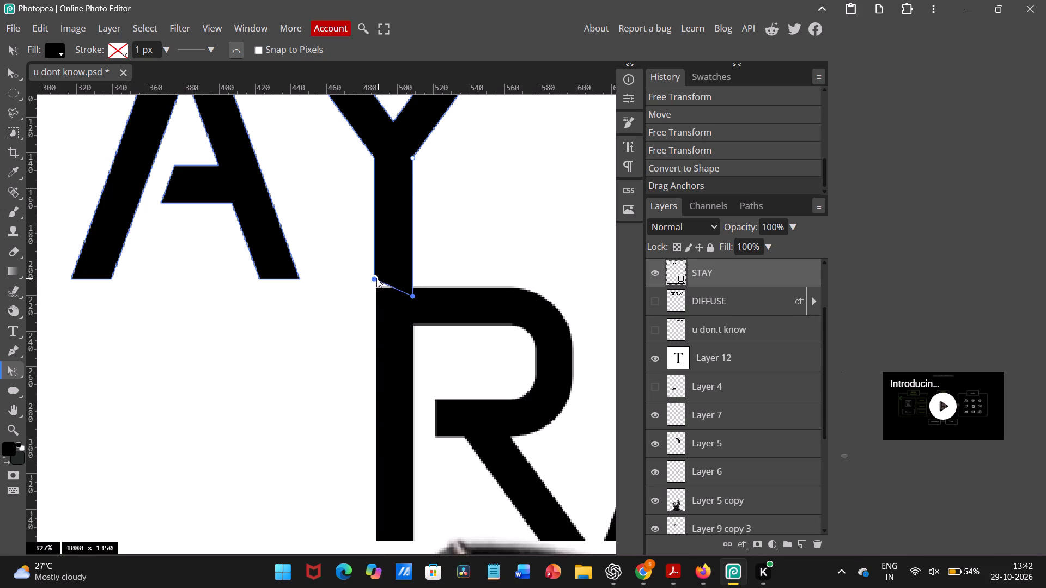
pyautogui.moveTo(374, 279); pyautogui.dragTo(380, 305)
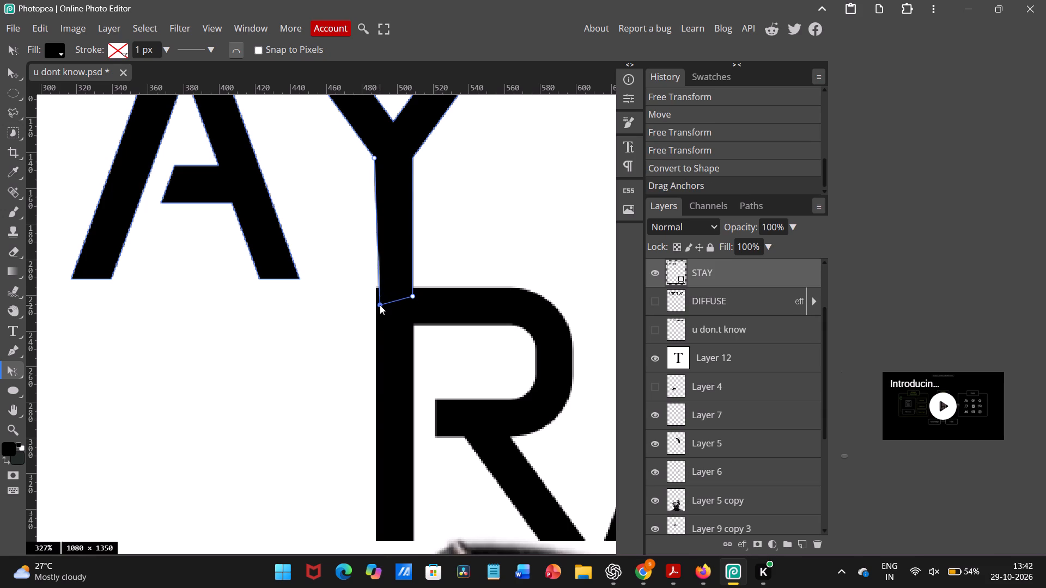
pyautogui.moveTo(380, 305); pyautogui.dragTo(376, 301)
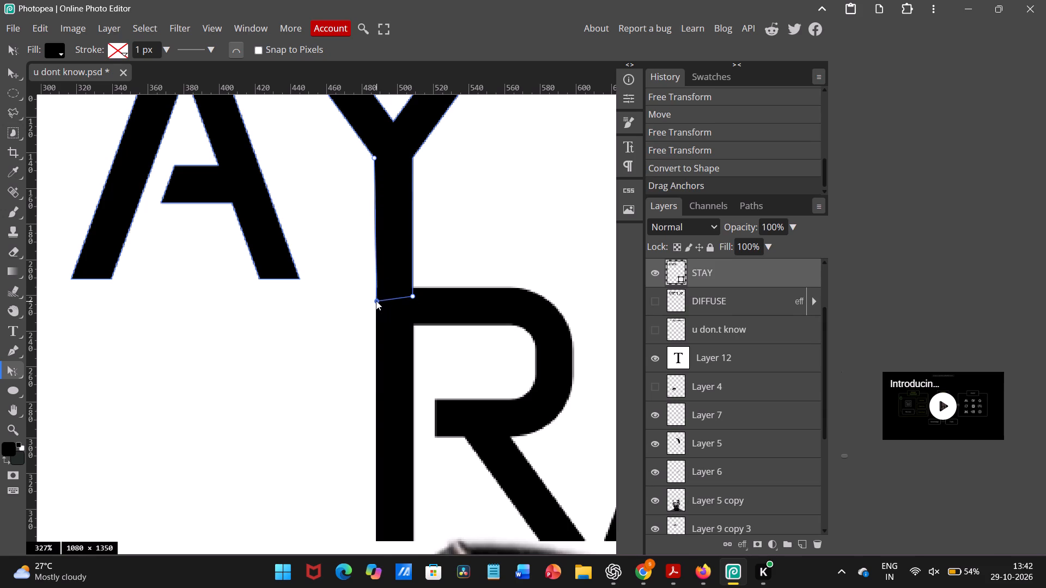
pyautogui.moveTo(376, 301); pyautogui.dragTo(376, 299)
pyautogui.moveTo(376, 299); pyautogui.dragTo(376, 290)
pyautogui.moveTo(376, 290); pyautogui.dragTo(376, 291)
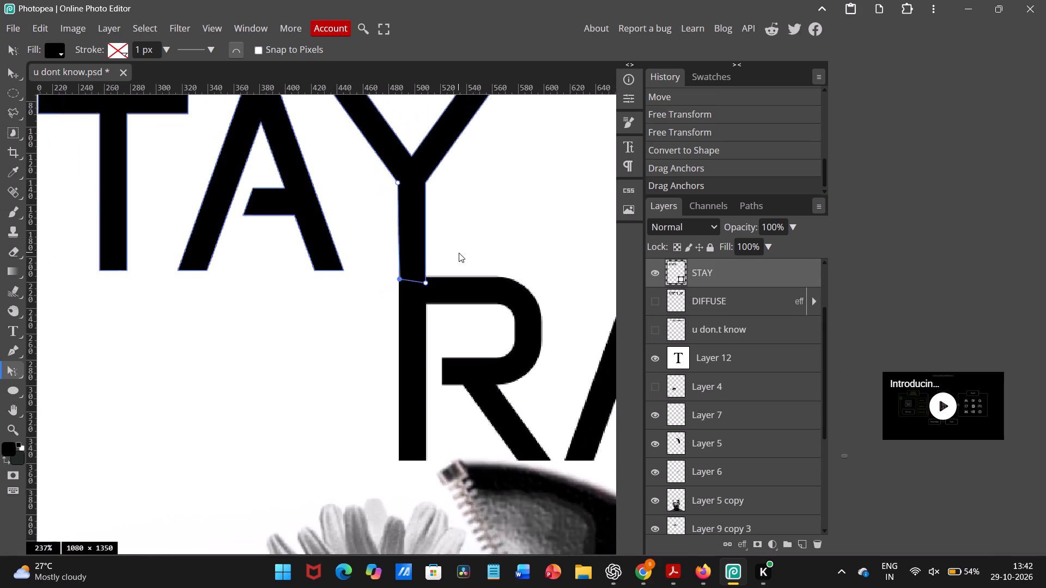
# Move the STAY shape slightly up, leaving a small gap between the Y's stem and the R of RARE.
pyautogui.scroll(1, 459, 253)
pyautogui.hscroll(-1, 459, 253)
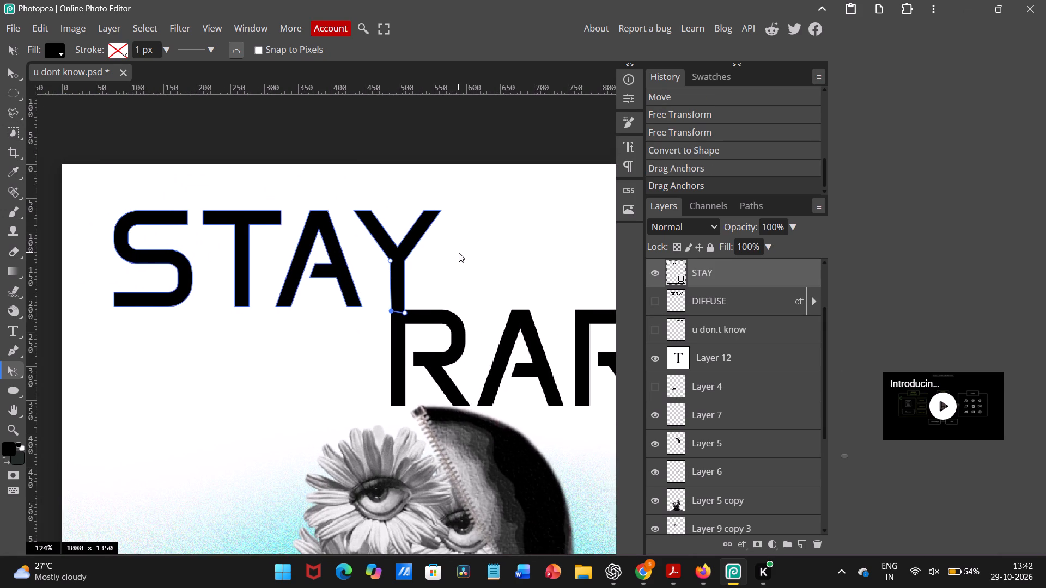
pyautogui.hscroll(-1, 459, 253)
pyautogui.scroll(-2, 459, 253)
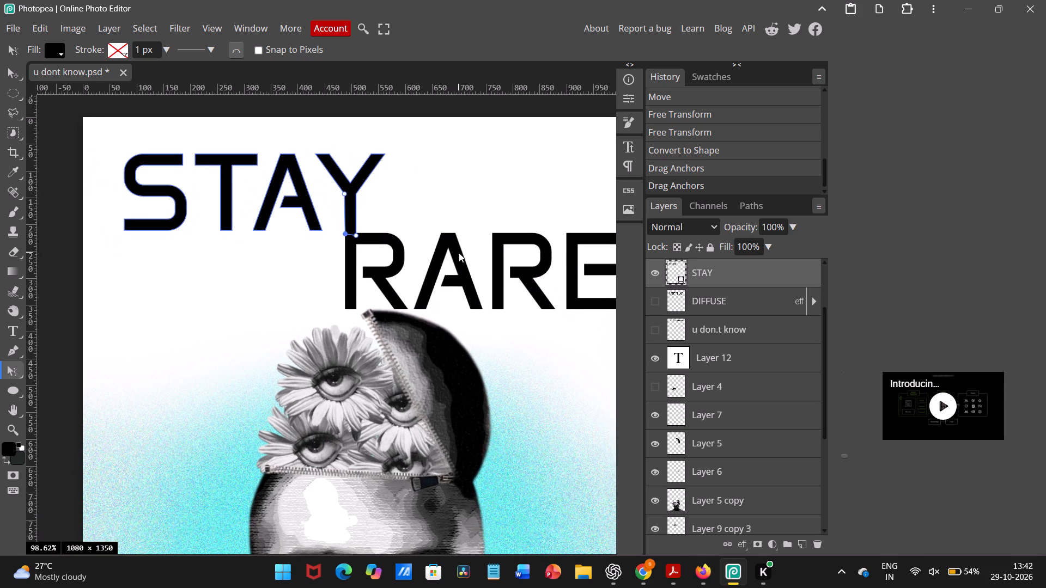
pyautogui.click(13, 73)
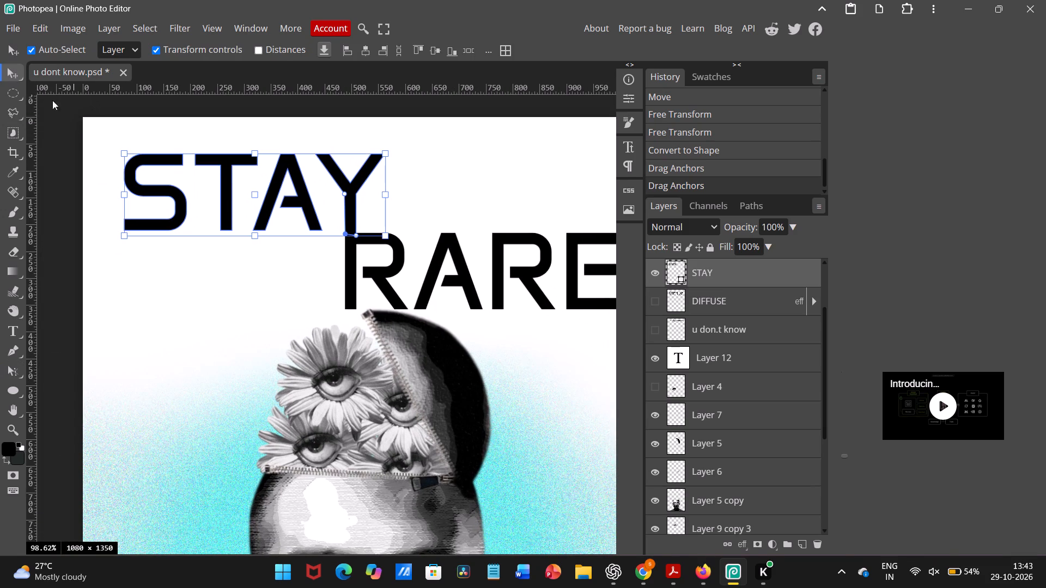
pyautogui.click(66, 190)
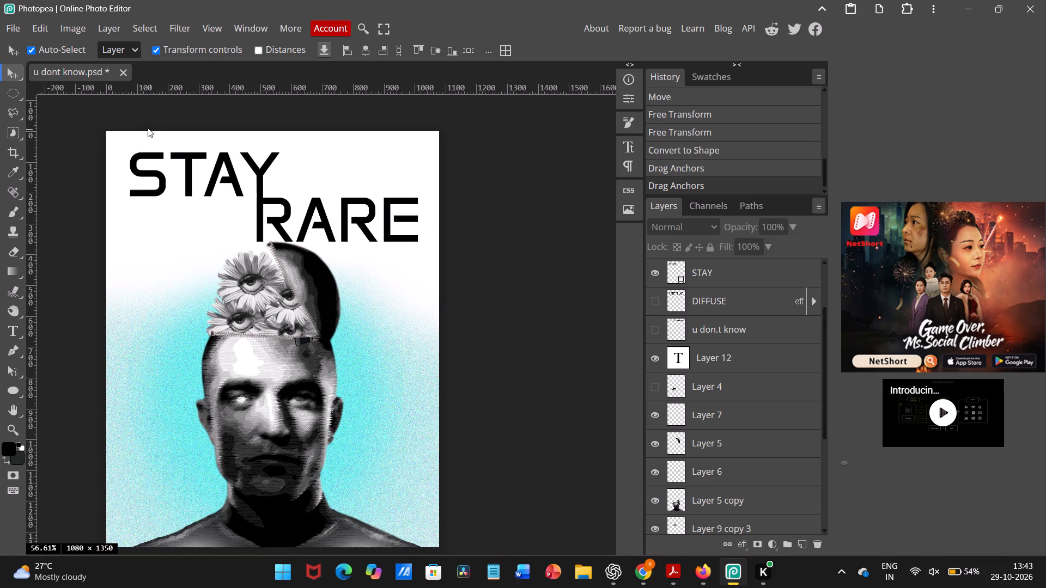
pyautogui.click(20, 69)
pyautogui.click(188, 174)
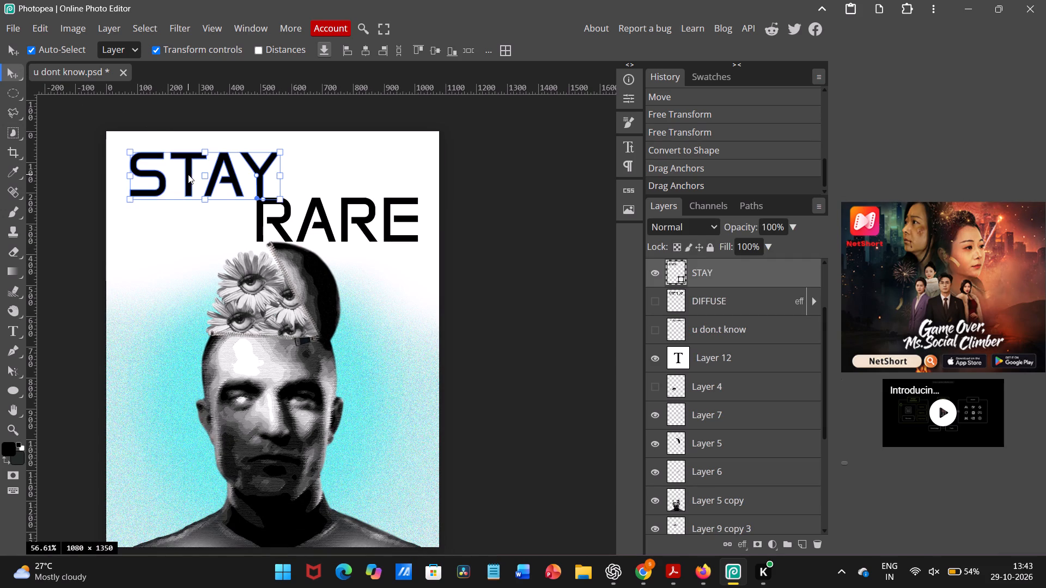
pyautogui.moveTo(188, 174); pyautogui.dragTo(188, 168)
pyautogui.click(366, 179)
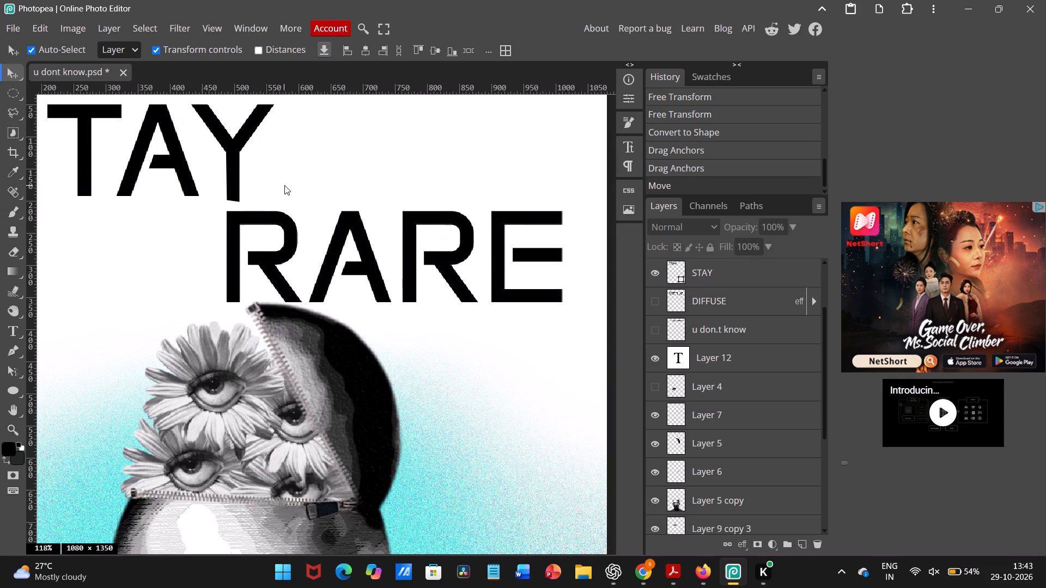
# Extend the Y's stem in the STAY shape by moving its two bottom anchor points down to the top edge of the R's stem.
pyautogui.click(229, 173)
pyautogui.click(261, 175)
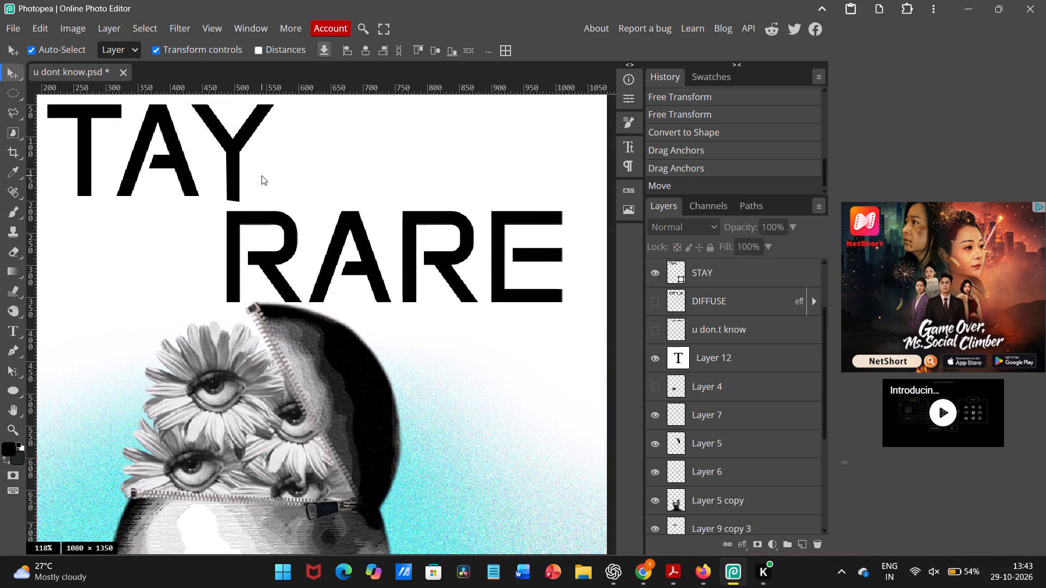
pyautogui.click(229, 182)
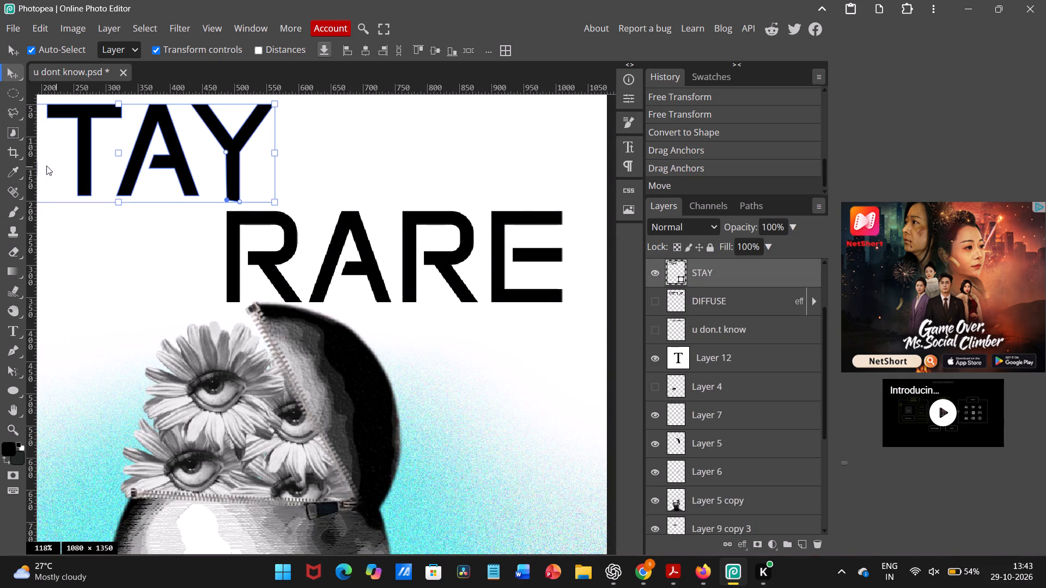
pyautogui.click(12, 365)
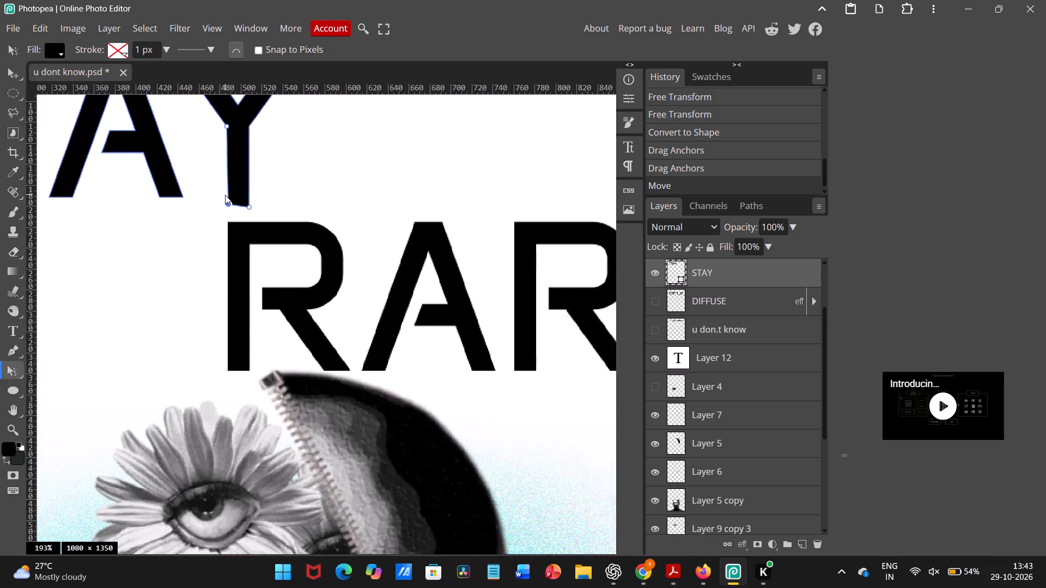
pyautogui.moveTo(230, 207); pyautogui.dragTo(225, 250)
pyautogui.moveTo(225, 250); pyautogui.dragTo(228, 249)
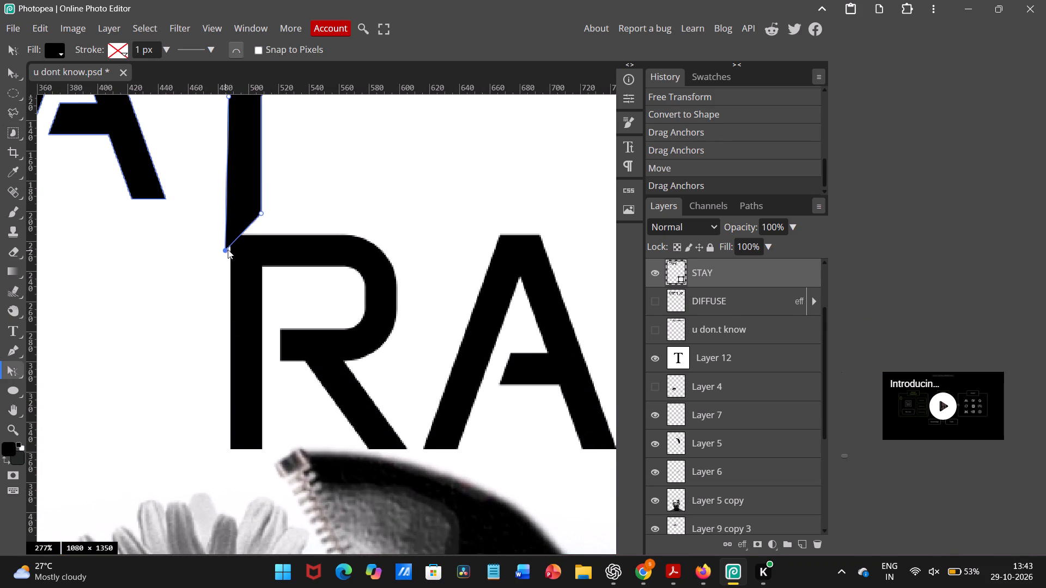
pyautogui.moveTo(228, 249); pyautogui.dragTo(230, 240)
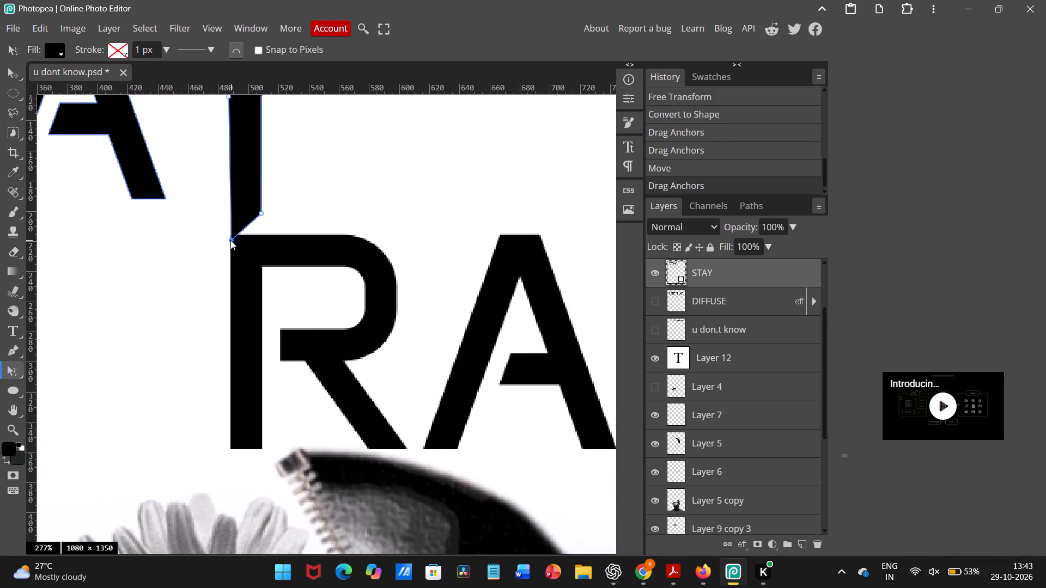
pyautogui.moveTo(230, 240); pyautogui.dragTo(228, 236)
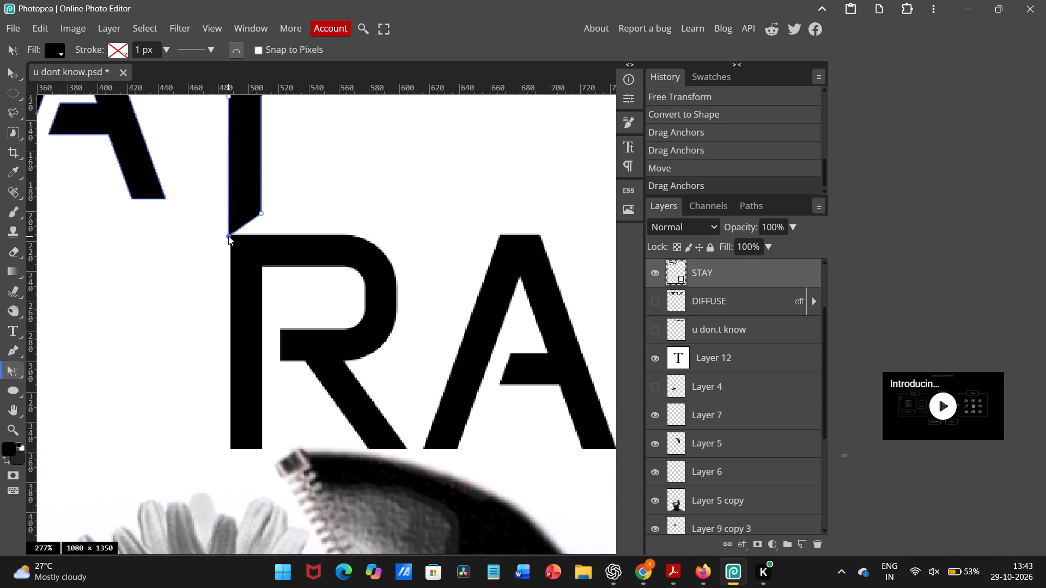
pyautogui.moveTo(228, 236); pyautogui.dragTo(230, 236)
pyautogui.moveTo(261, 213); pyautogui.dragTo(261, 224)
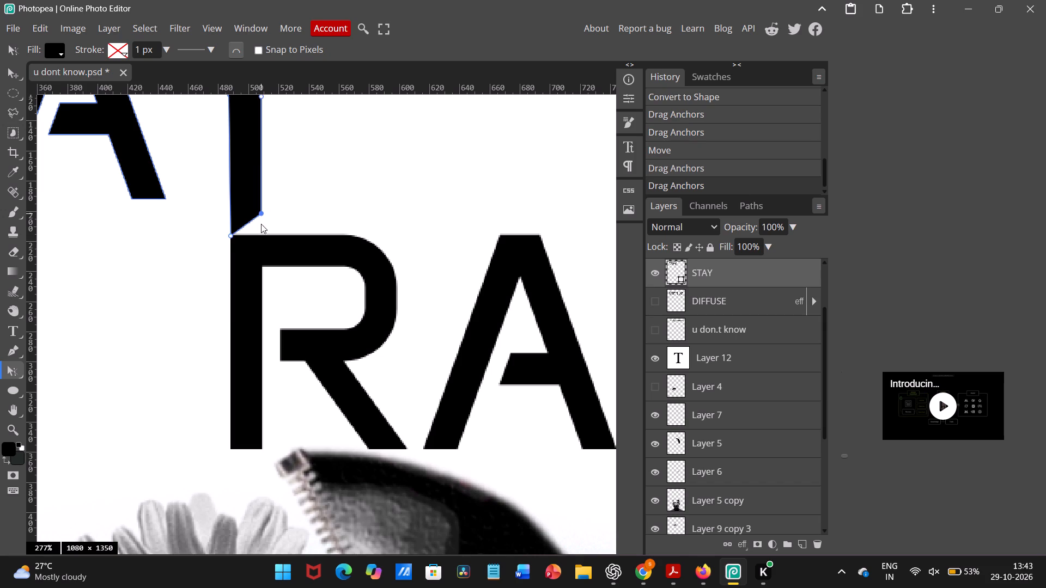
pyautogui.moveTo(261, 224); pyautogui.dragTo(260, 236)
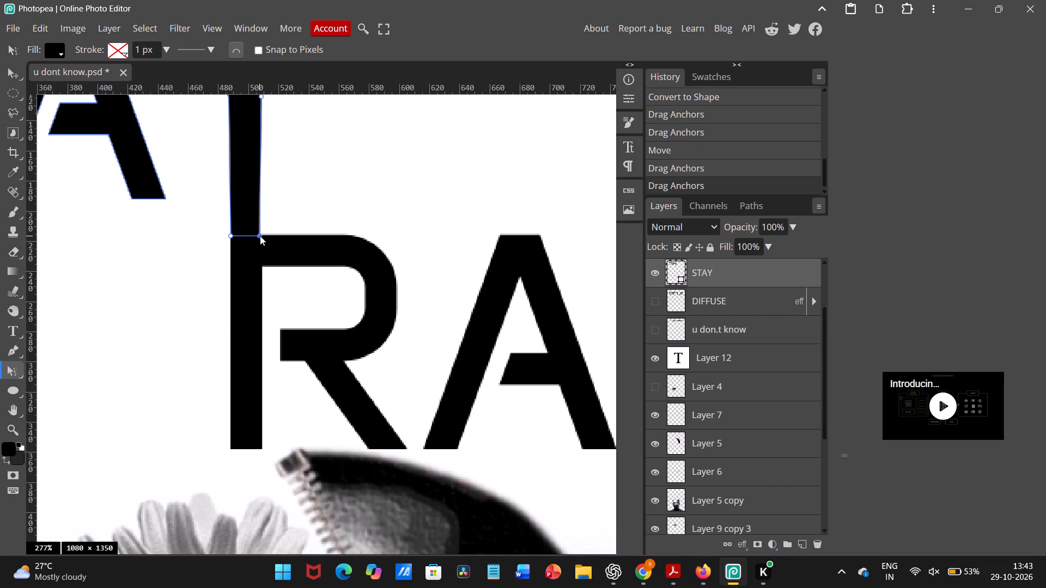
pyautogui.moveTo(260, 236); pyautogui.dragTo(261, 235)
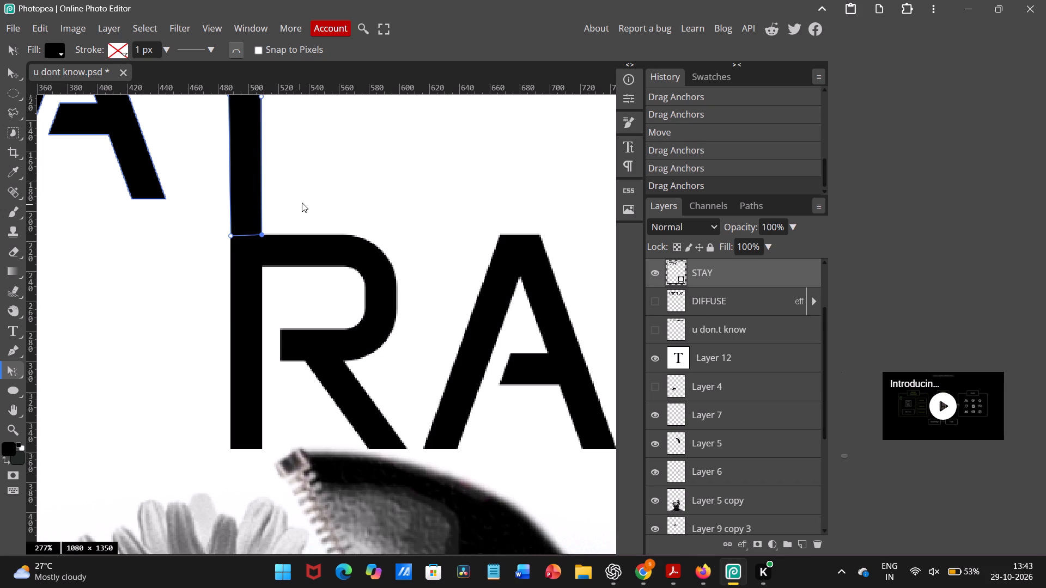
pyautogui.click(301, 203)
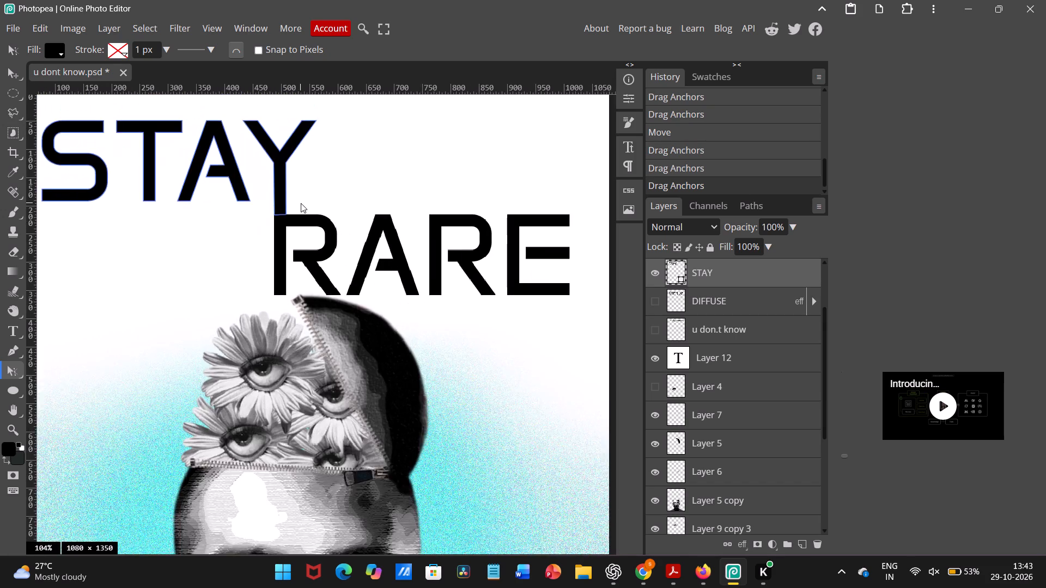
# Examine the joined STAY RARE title on the whole poster with nothing selected, and check its layers.
pyautogui.tripleClick(201, 276)
pyautogui.click(201, 276)
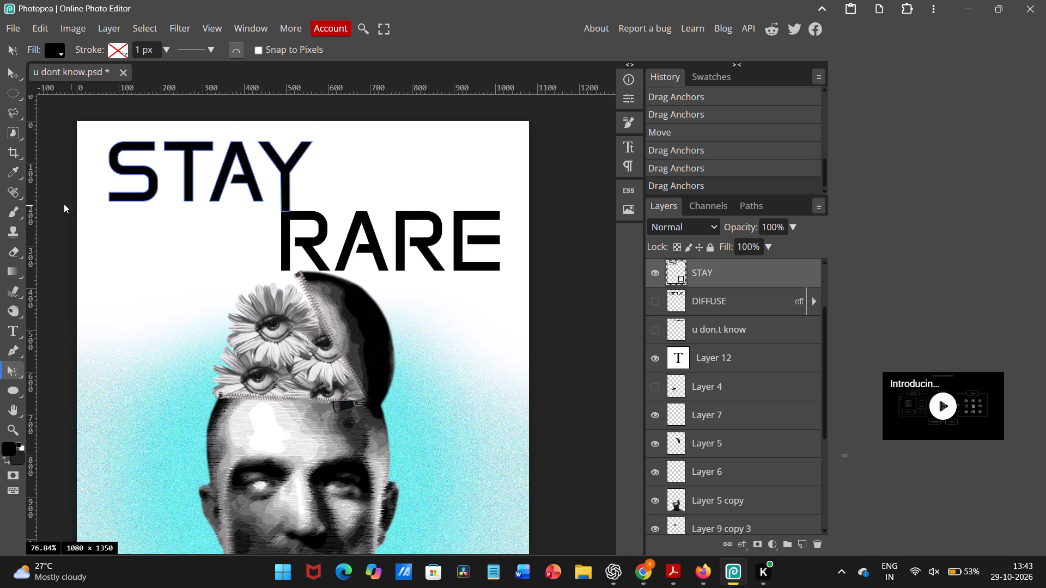
pyautogui.click(13, 81)
pyautogui.click(12, 75)
pyautogui.click(122, 269)
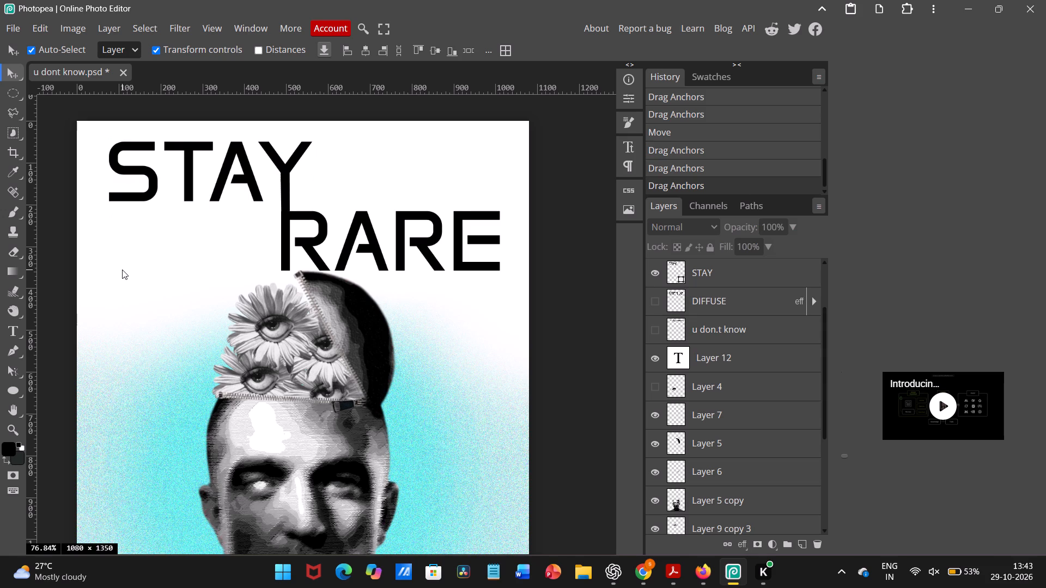
pyautogui.hscroll(1, 122, 269)
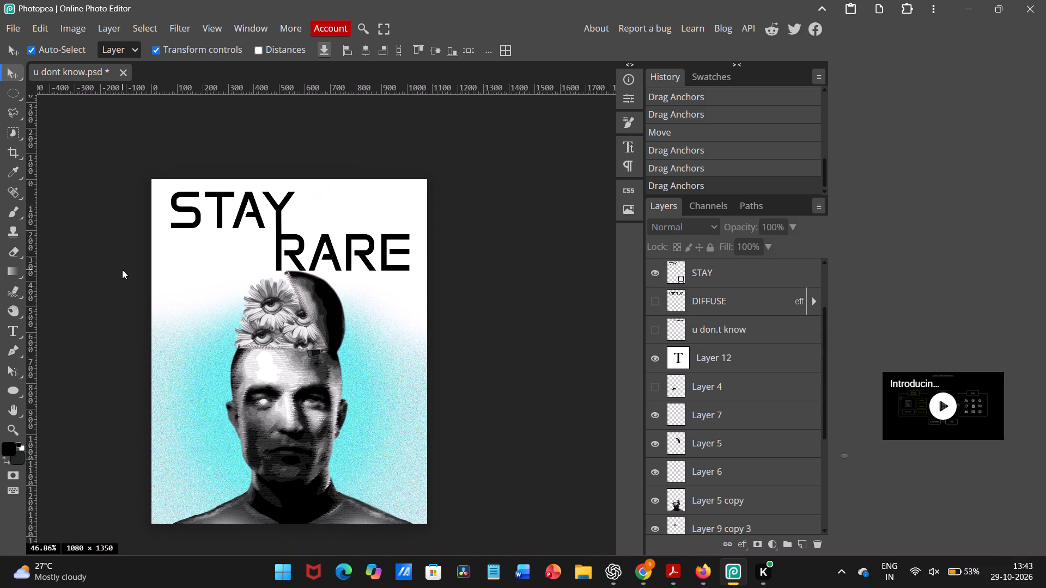
pyautogui.hscroll(-1, 122, 269)
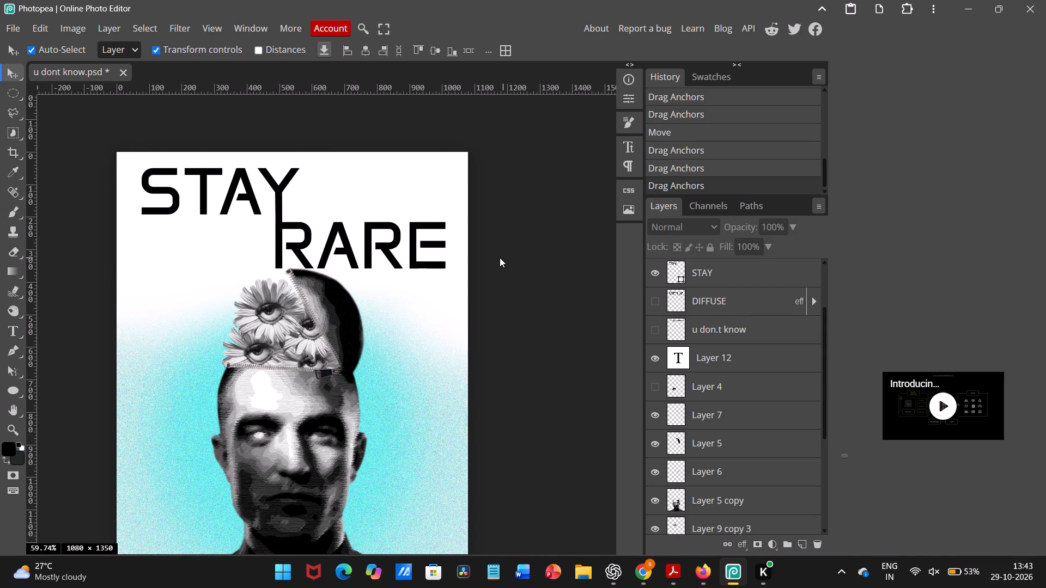
pyautogui.click(714, 277)
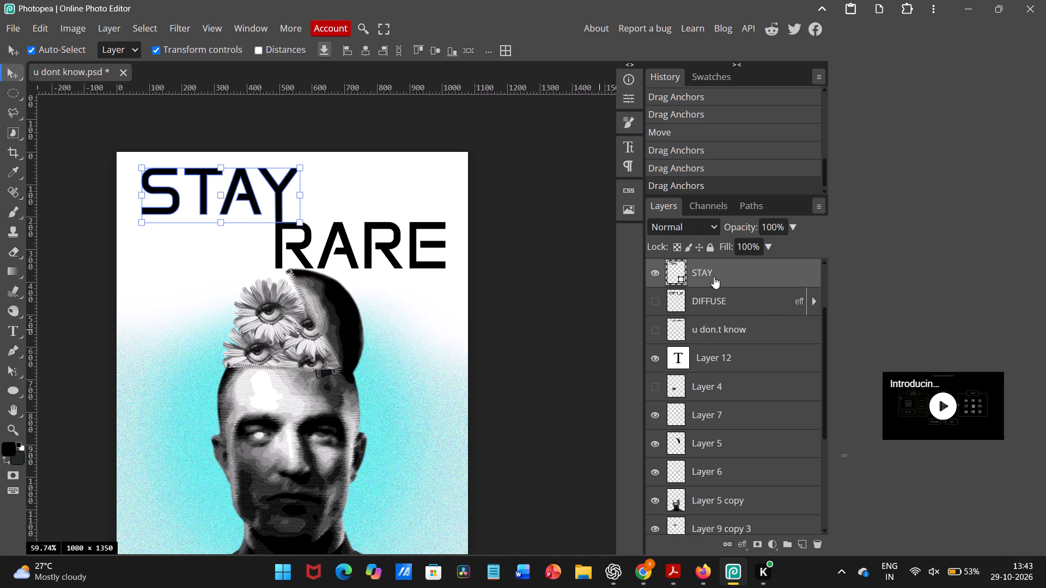
pyautogui.click(714, 277)
pyautogui.scroll(-1, 712, 348)
pyautogui.scroll(4, 712, 348)
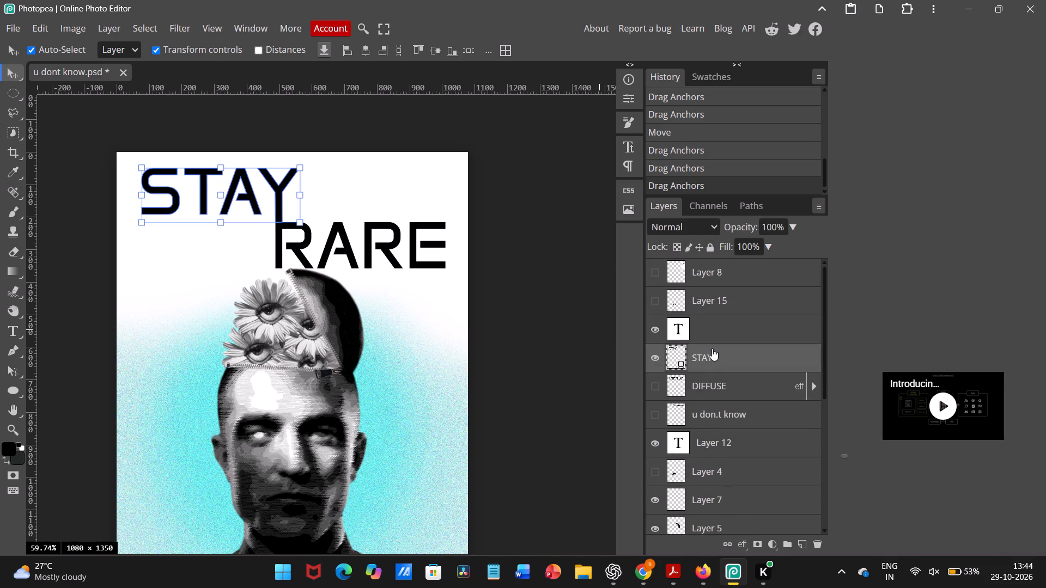
pyautogui.scroll(-1, 712, 348)
pyautogui.click(596, 336)
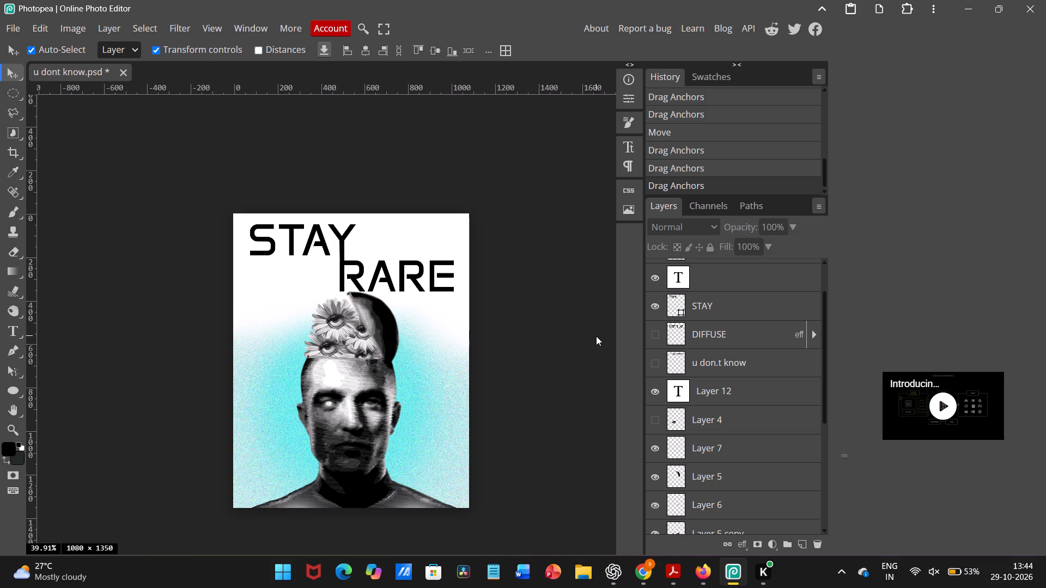
pyautogui.scroll(1, 596, 336)
pyautogui.scroll(-1, 460, 351)
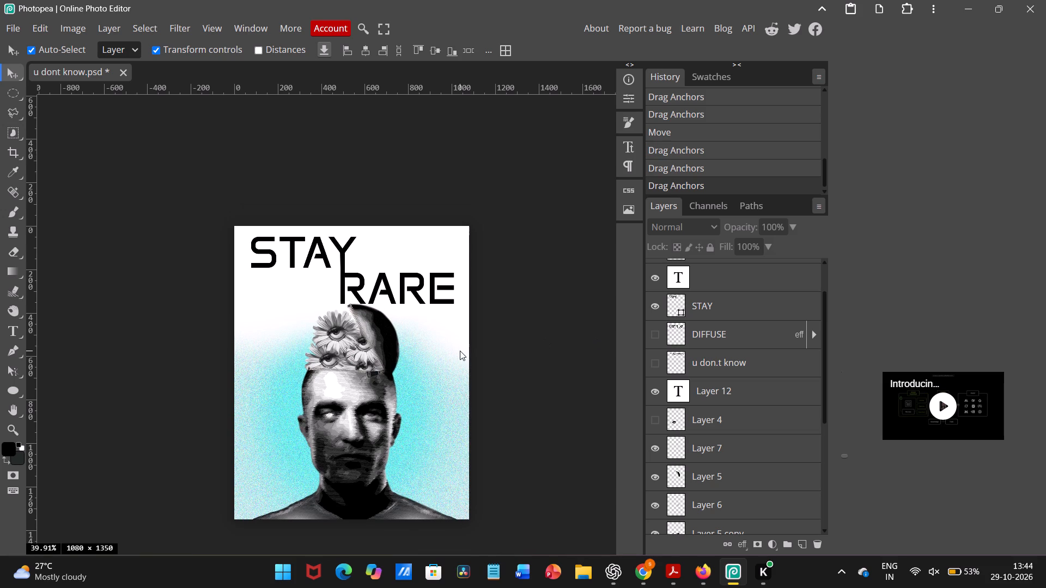
pyautogui.scroll(-1, 460, 351)
pyautogui.scroll(1, 460, 351)
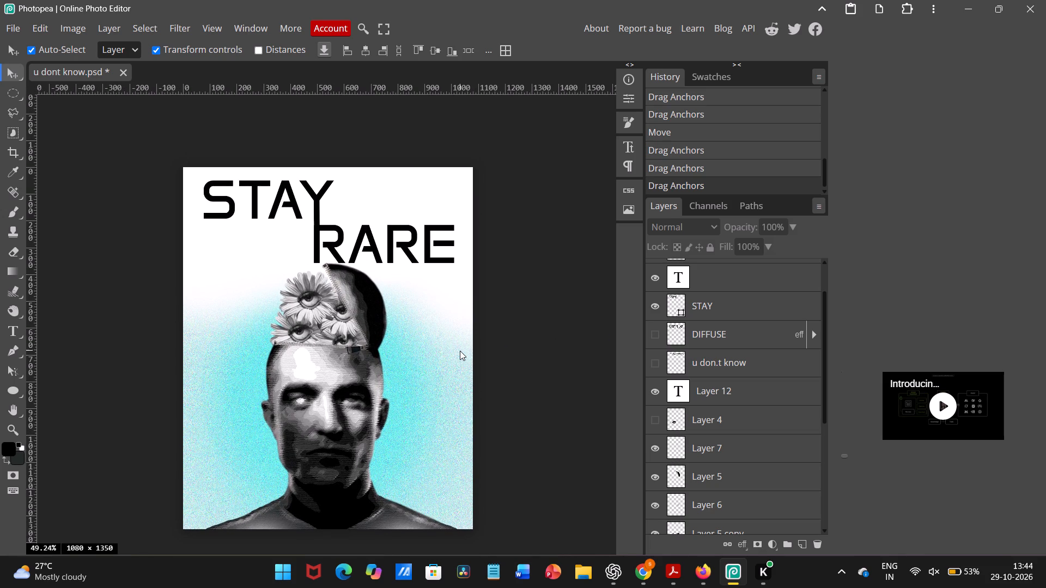
pyautogui.scroll(1, 460, 351)
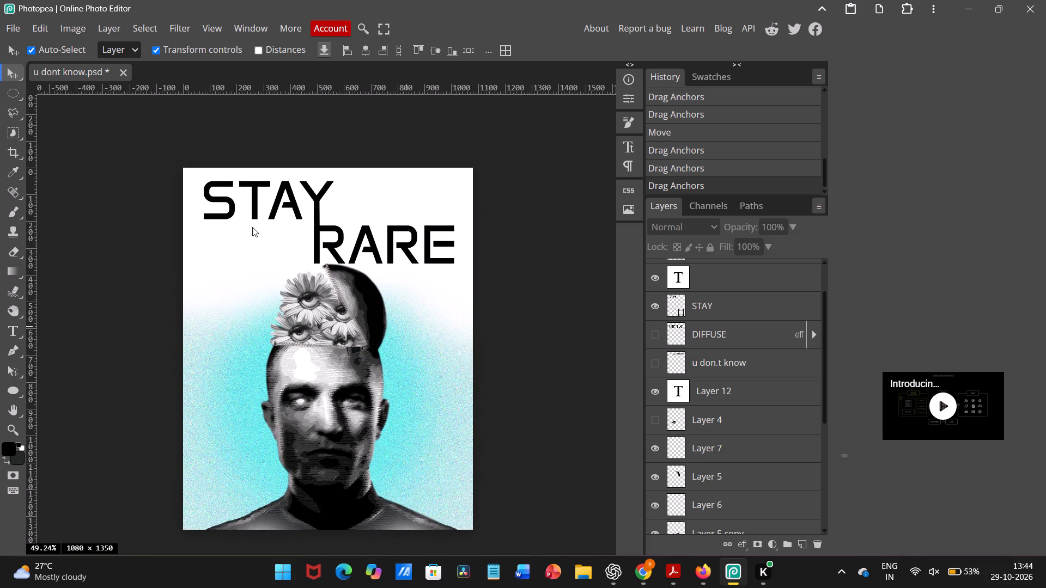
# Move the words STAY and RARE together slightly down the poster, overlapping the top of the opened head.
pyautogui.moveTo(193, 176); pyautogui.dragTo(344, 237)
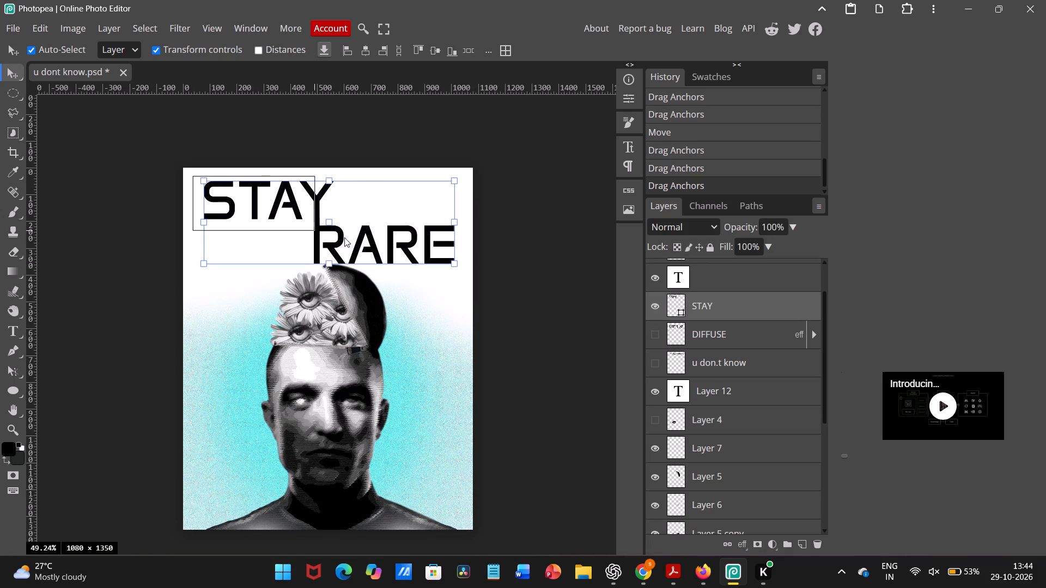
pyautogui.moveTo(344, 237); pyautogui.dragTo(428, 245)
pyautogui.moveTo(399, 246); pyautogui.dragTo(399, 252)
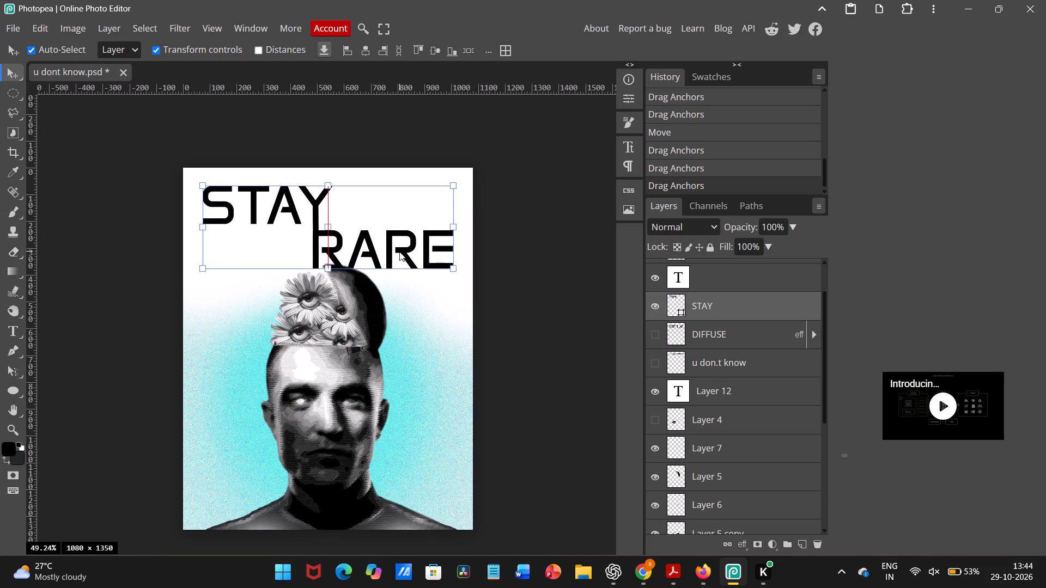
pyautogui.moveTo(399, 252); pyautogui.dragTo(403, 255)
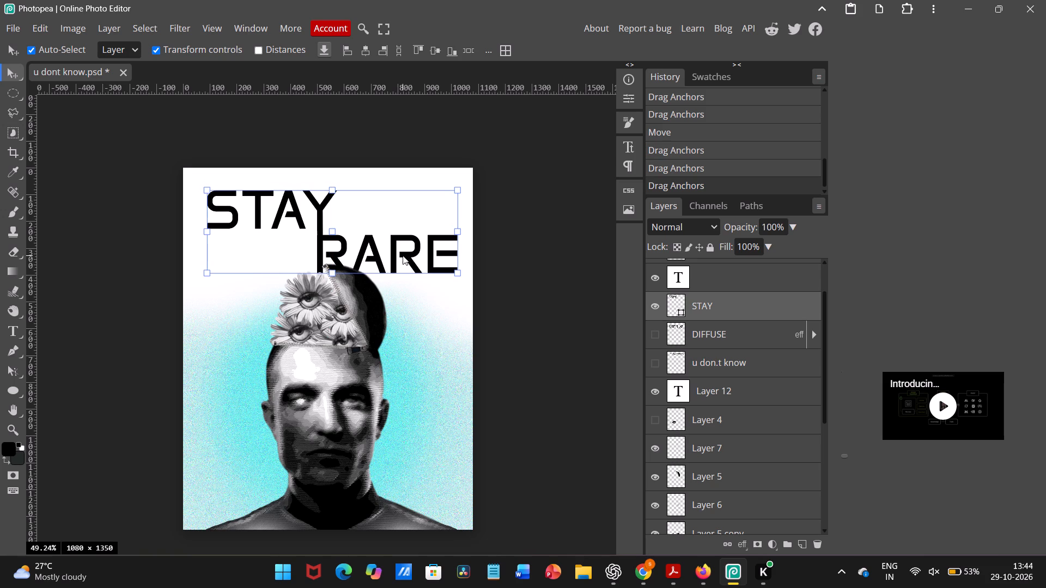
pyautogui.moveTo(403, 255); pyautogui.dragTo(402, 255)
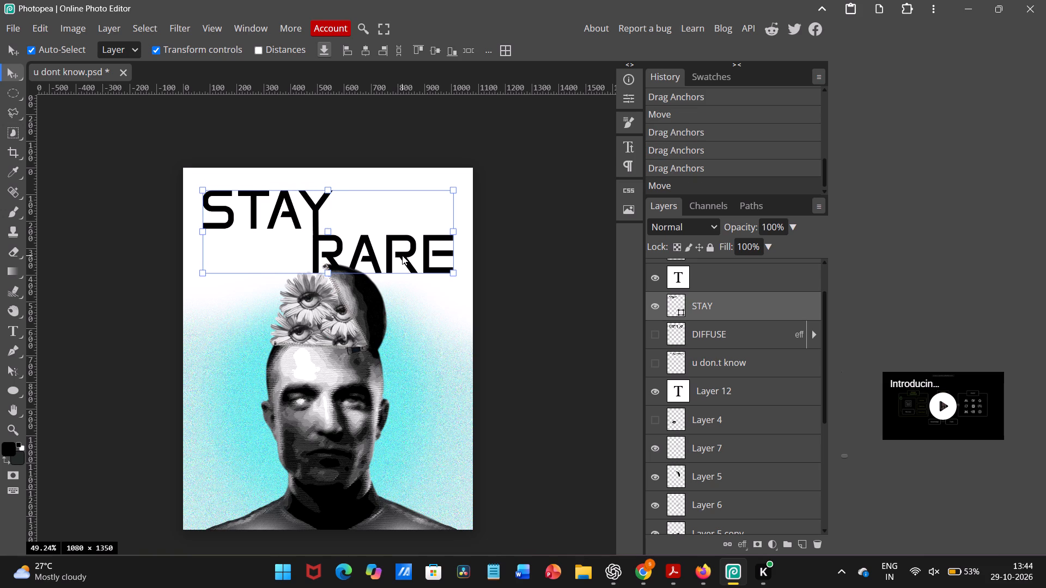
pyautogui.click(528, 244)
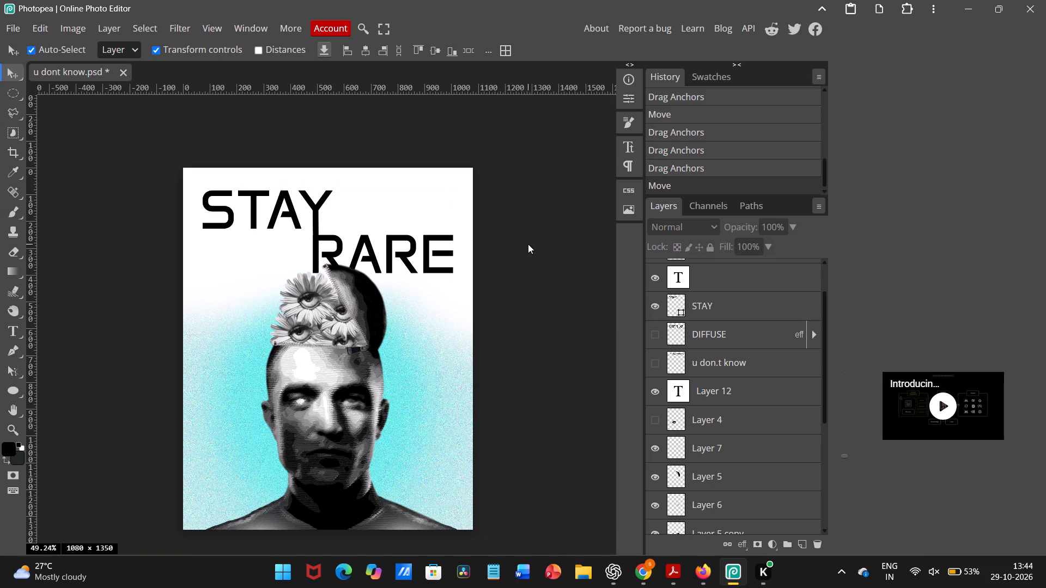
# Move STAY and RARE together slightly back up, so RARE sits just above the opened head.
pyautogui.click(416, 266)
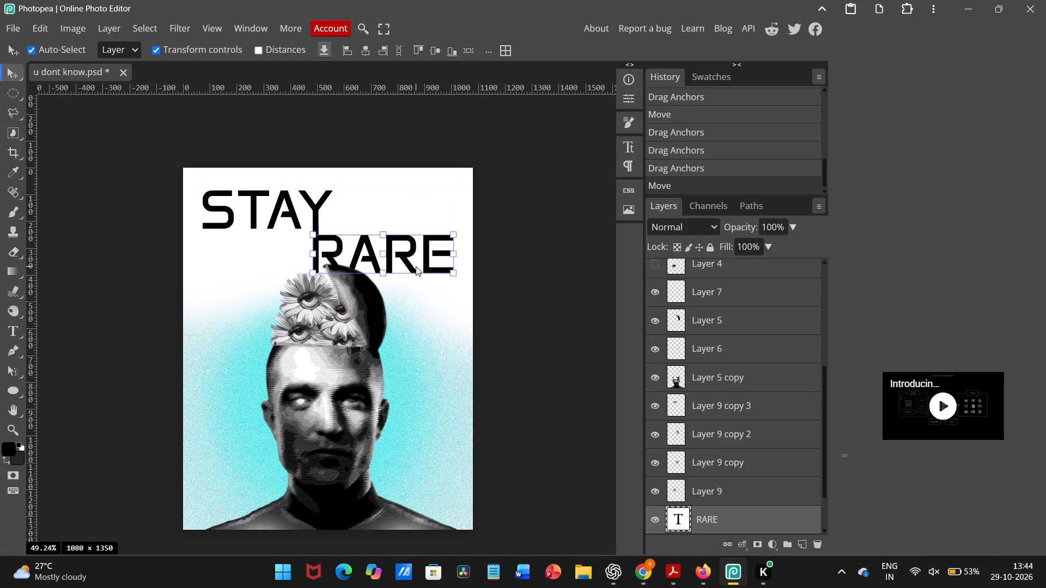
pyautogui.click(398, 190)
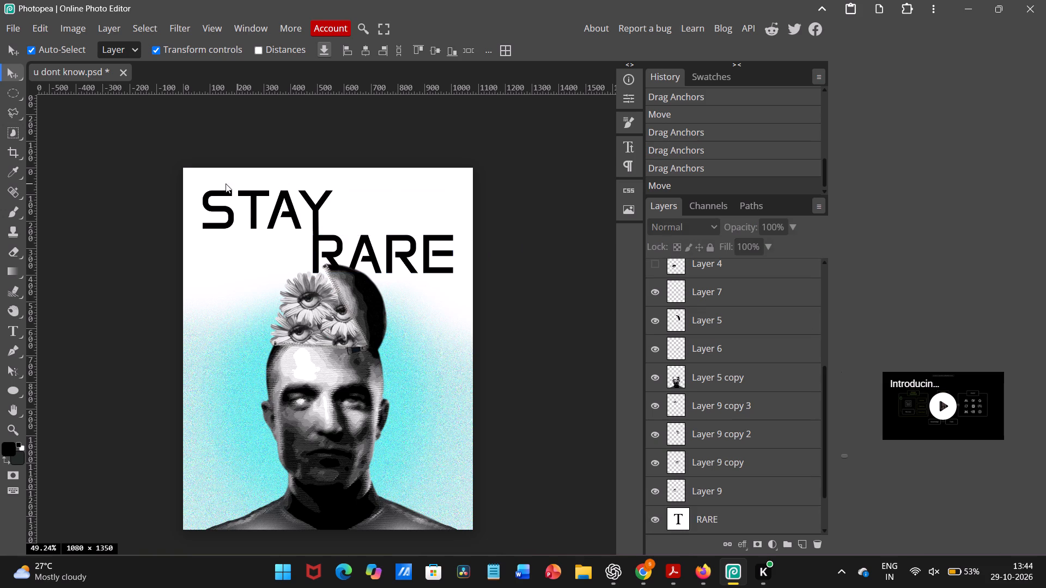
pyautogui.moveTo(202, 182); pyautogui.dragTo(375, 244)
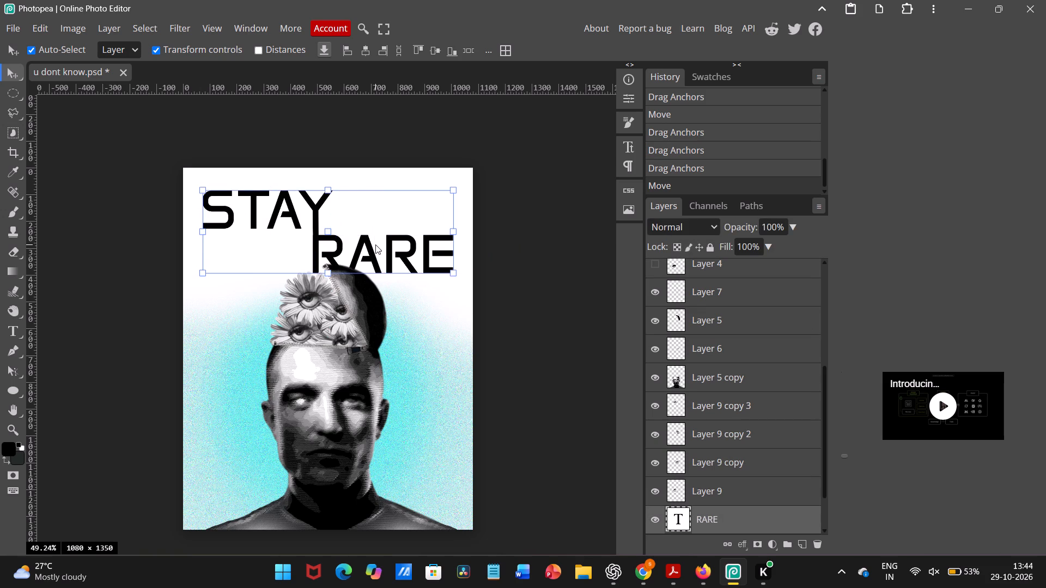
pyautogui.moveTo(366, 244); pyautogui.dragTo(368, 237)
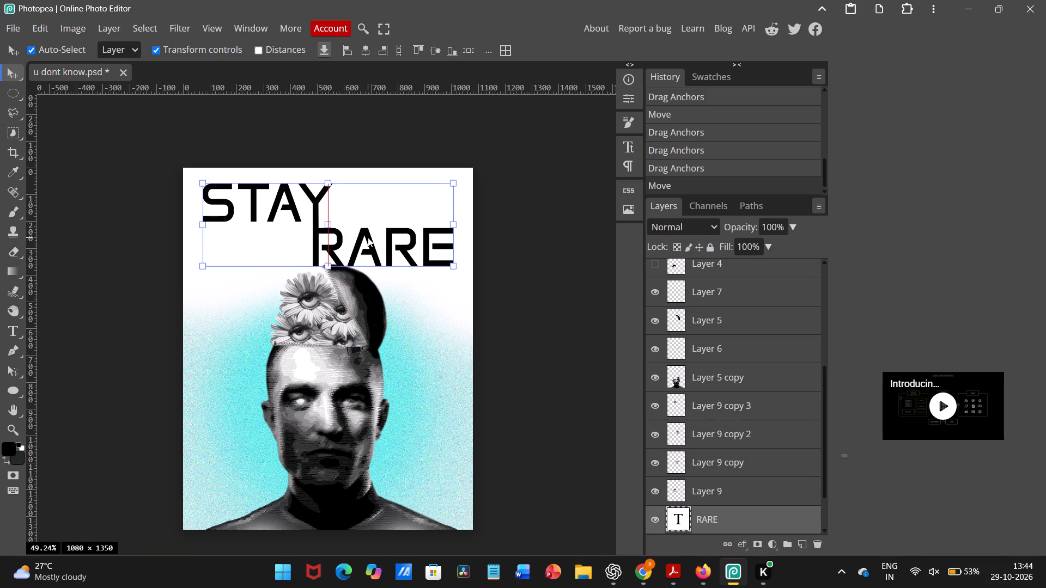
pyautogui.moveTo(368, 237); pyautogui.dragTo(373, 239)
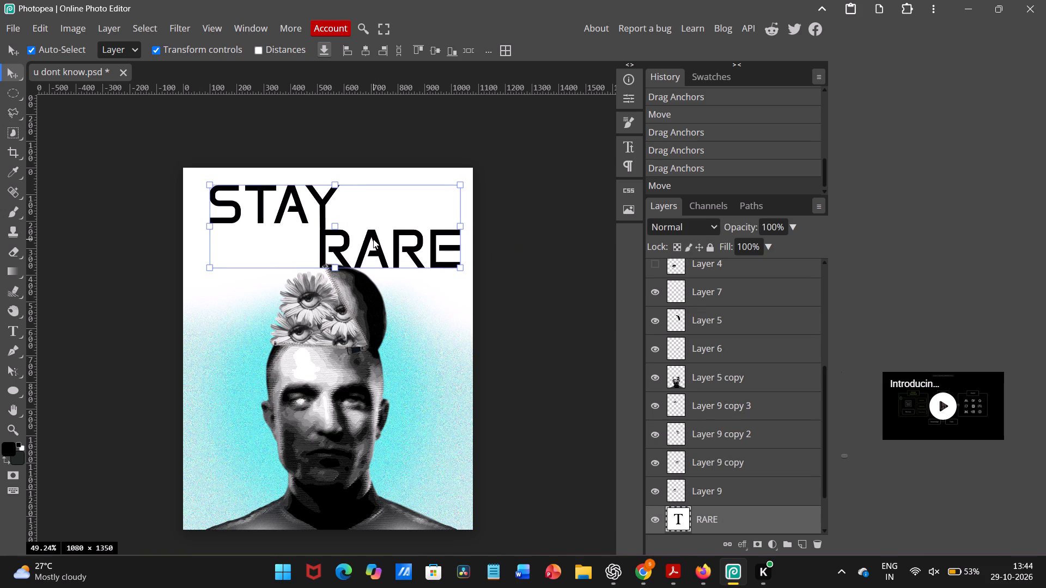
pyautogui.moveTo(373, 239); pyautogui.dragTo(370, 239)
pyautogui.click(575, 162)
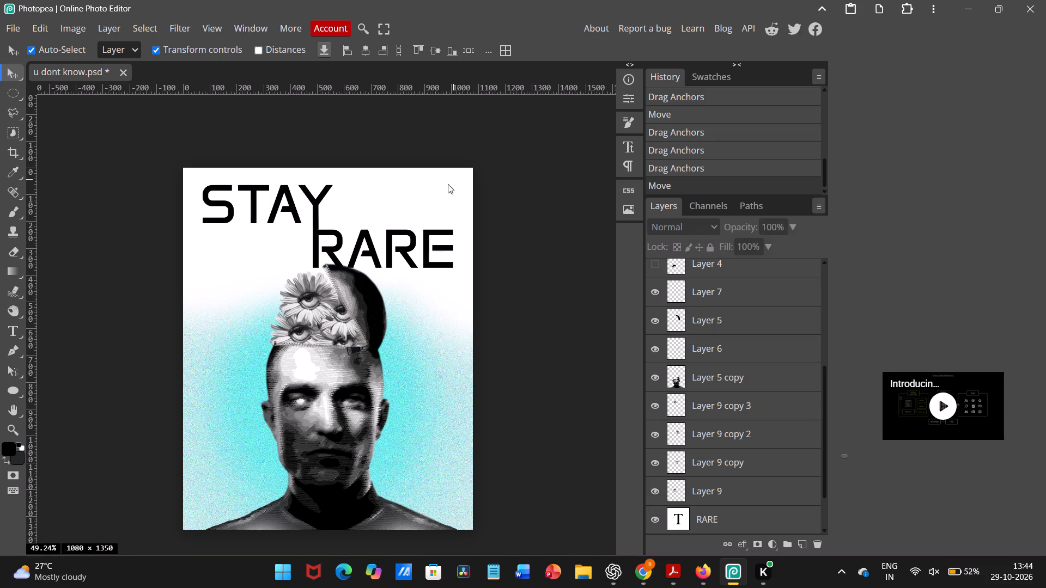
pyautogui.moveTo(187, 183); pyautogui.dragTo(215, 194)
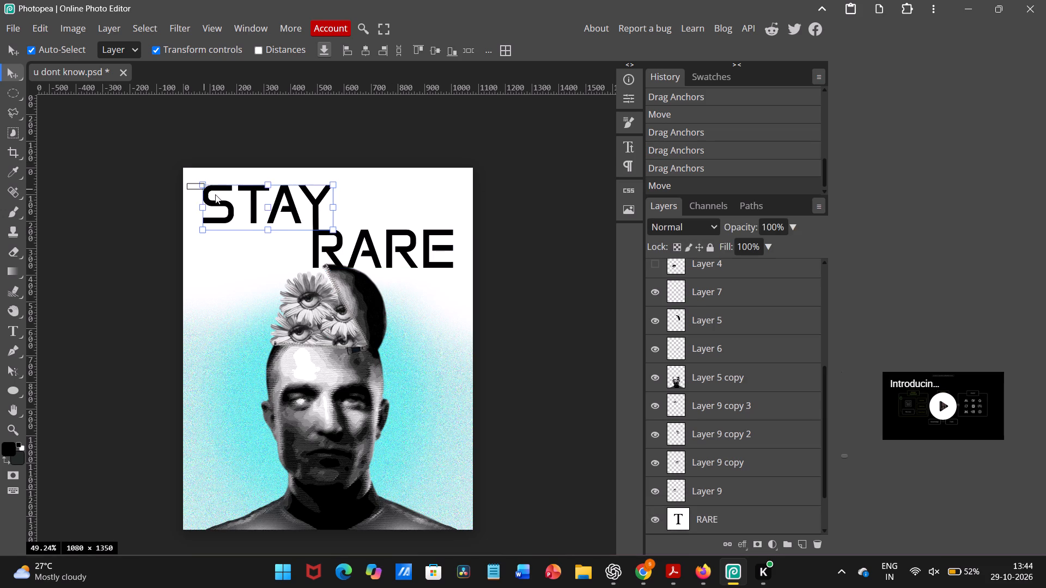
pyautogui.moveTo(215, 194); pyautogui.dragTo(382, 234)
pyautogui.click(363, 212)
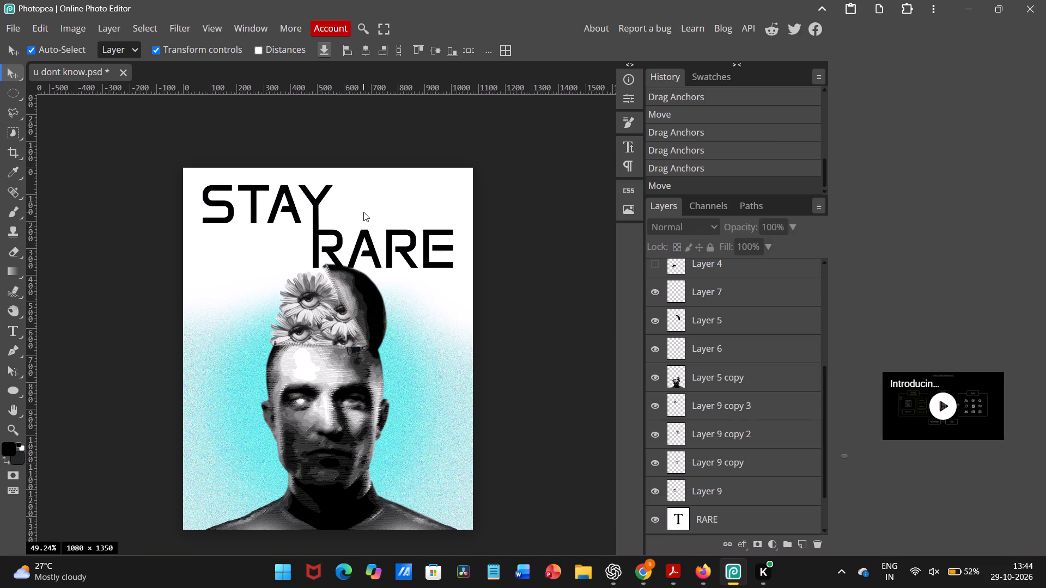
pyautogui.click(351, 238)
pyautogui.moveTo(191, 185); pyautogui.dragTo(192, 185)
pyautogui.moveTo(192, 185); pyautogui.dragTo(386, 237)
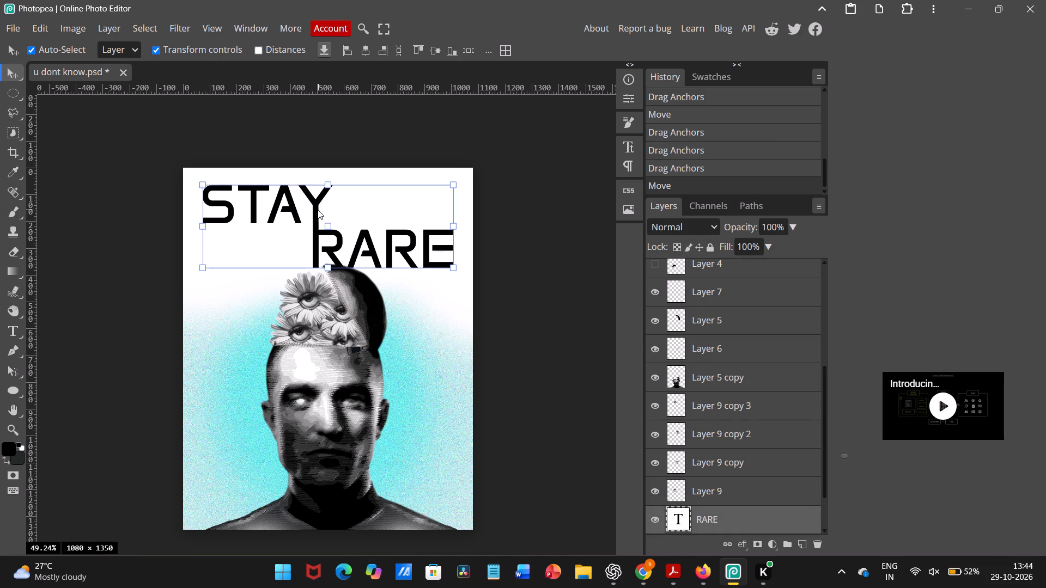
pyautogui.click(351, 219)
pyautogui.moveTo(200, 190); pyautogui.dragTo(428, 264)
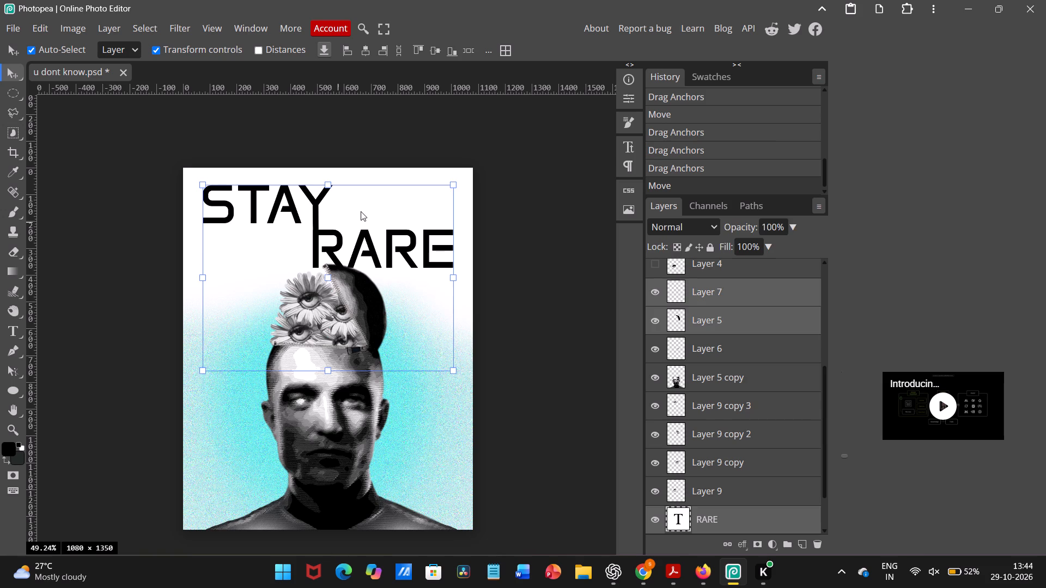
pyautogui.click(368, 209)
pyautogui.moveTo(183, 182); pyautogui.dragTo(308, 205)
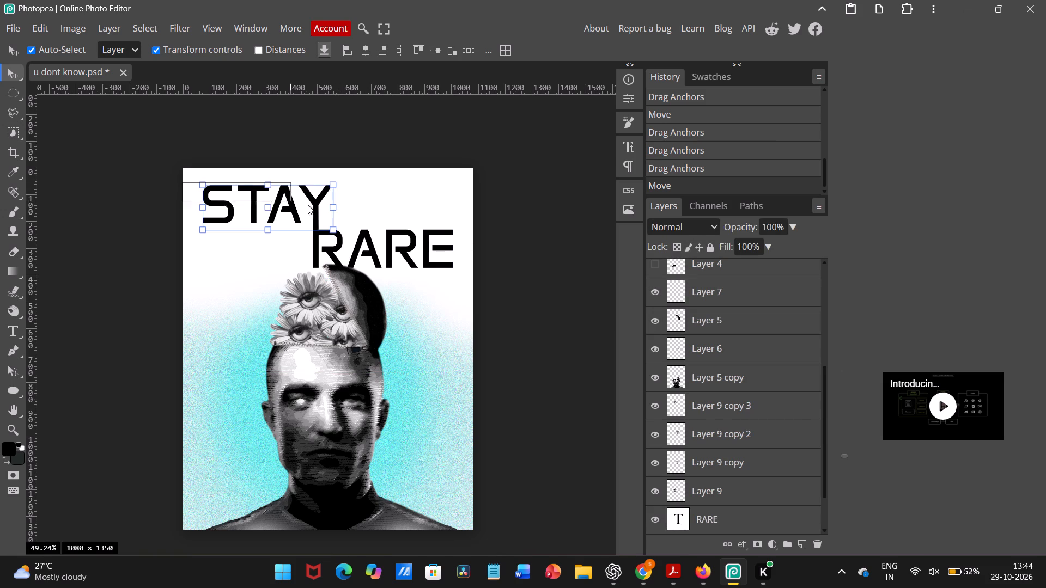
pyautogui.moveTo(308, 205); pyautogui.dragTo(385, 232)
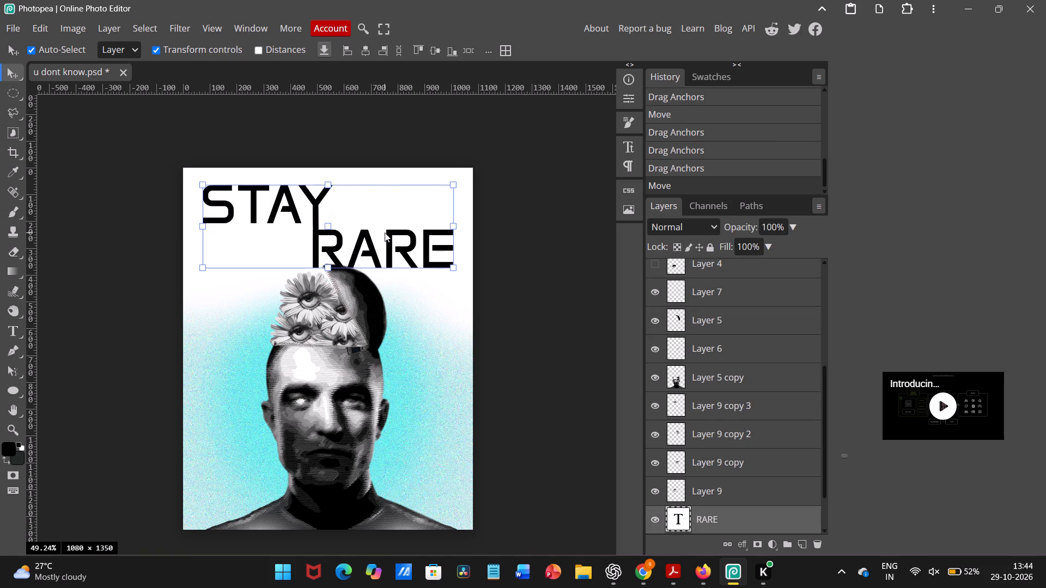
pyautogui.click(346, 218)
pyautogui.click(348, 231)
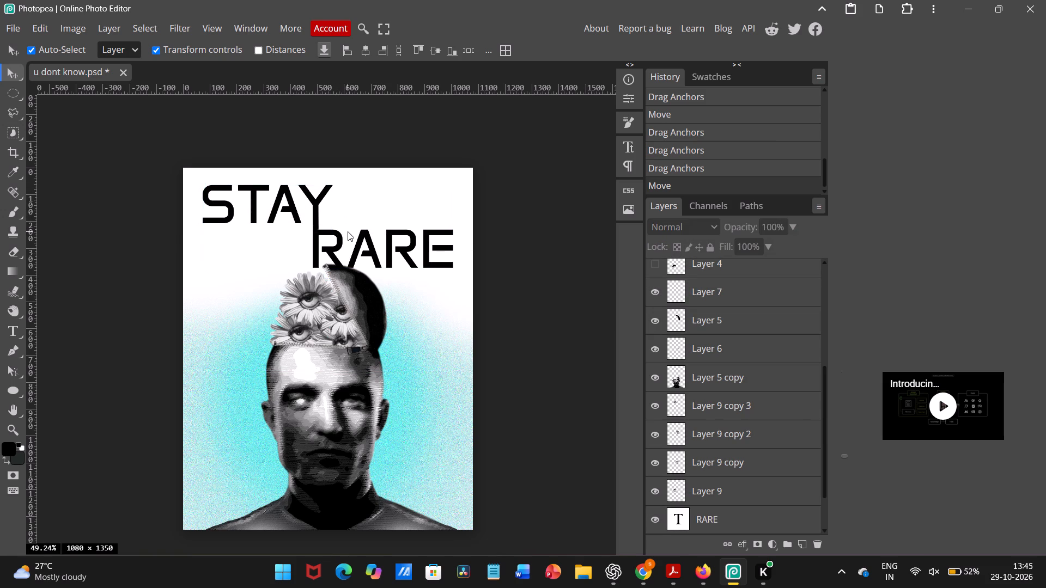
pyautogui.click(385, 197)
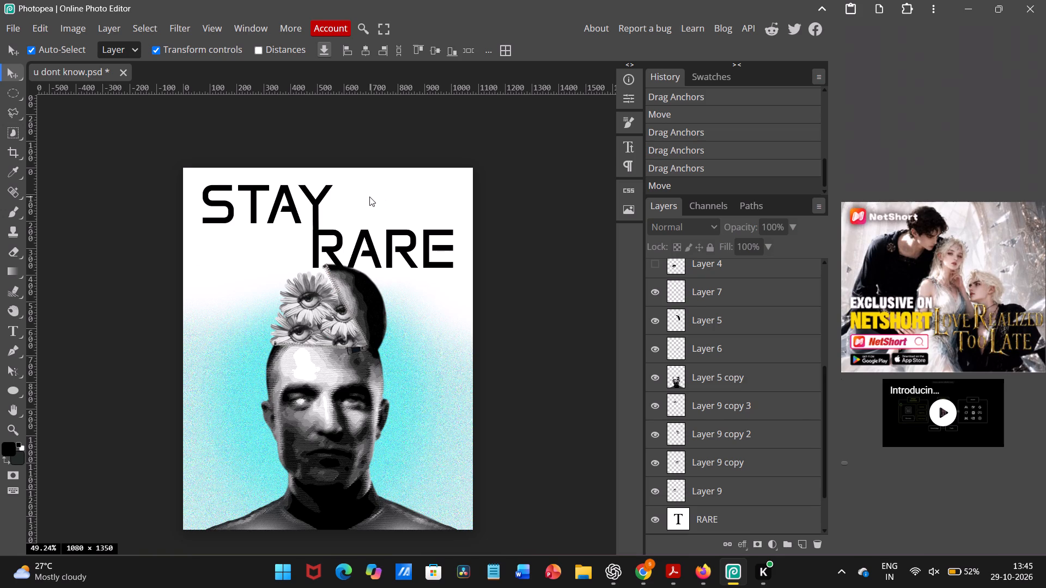
# Undo the move of the STAY RARE title and the last anchor adjustment on the Y's stem.
pyautogui.hotkey('ctrl', 'z')
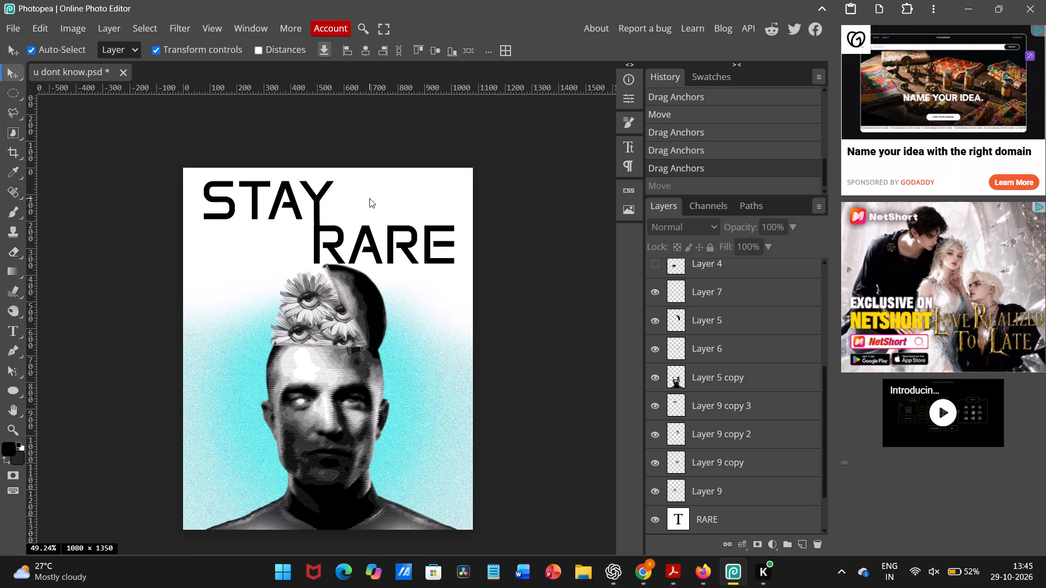
pyautogui.hotkey('ctrl', 'z')
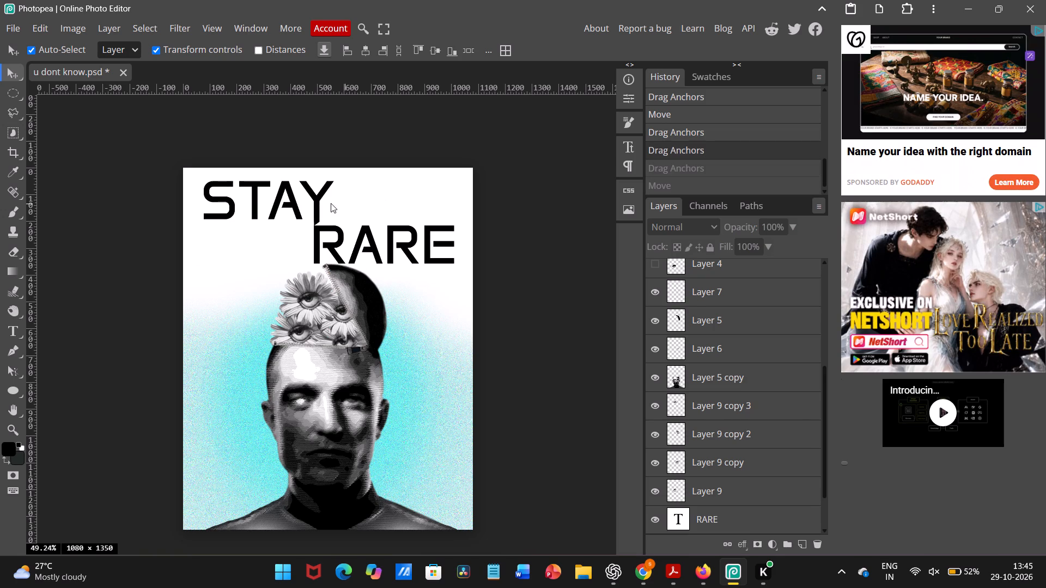
# Extend the slanted corner anchor at the bottom of the Y's stem in STAY down to the R's top edge, then deselect the layer.
pyautogui.click(317, 207)
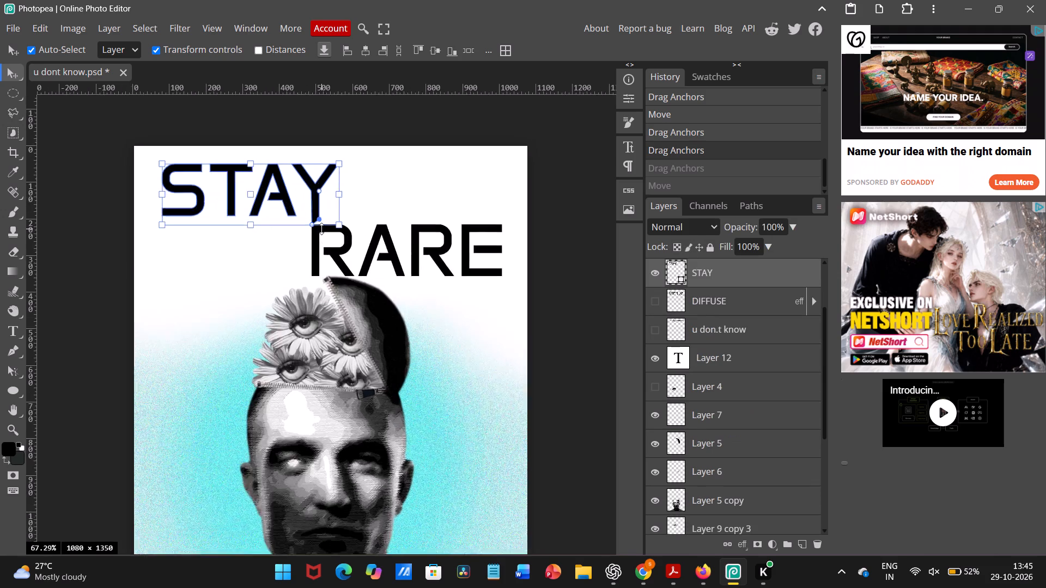
pyautogui.moveTo(316, 199); pyautogui.dragTo(316, 220)
pyautogui.click(306, 191)
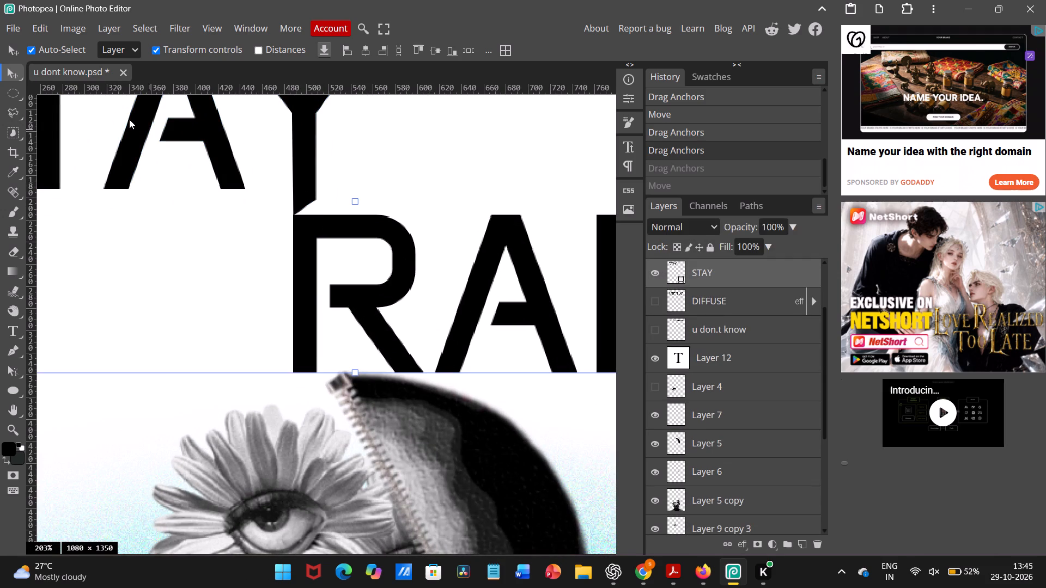
pyautogui.click(287, 169)
pyautogui.click(232, 167)
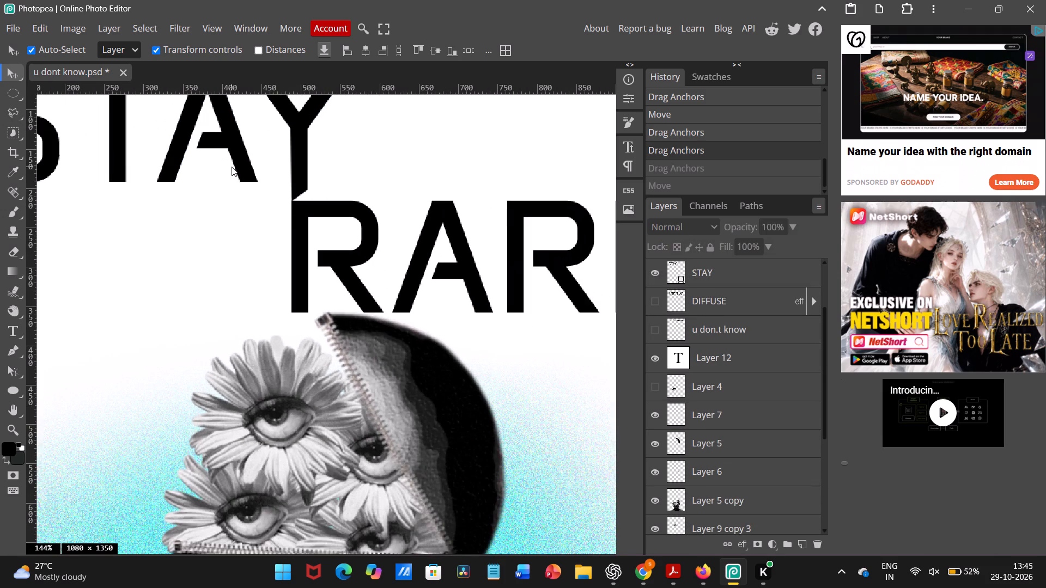
pyautogui.scroll(2, 243, 168)
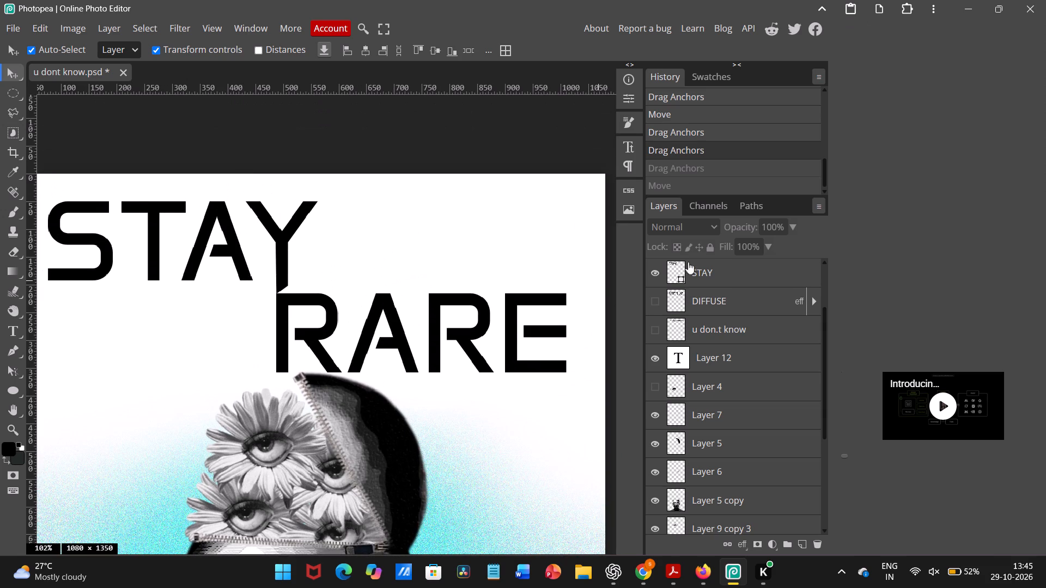
pyautogui.click(704, 277)
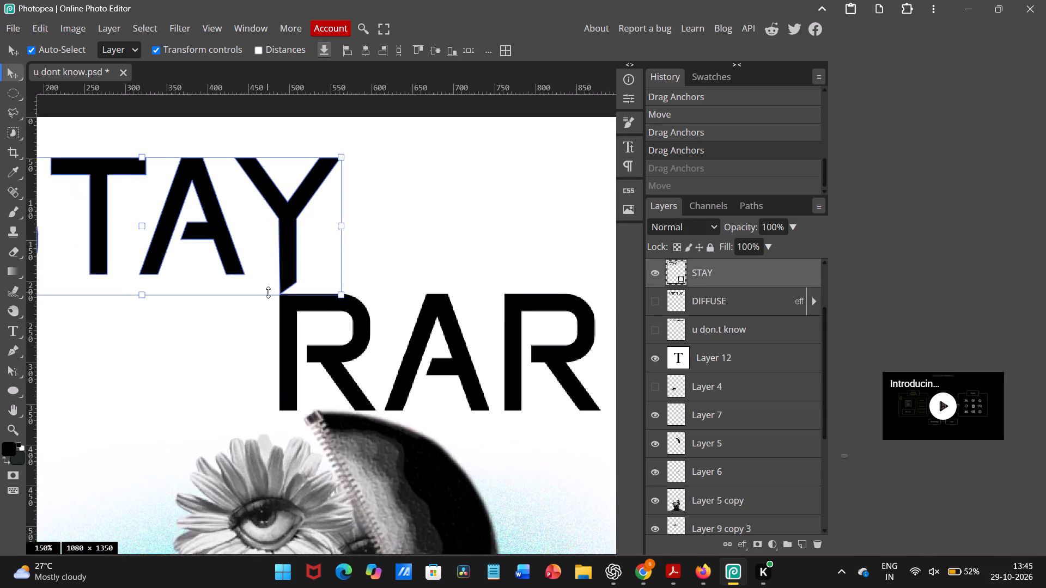
pyautogui.click(7, 373)
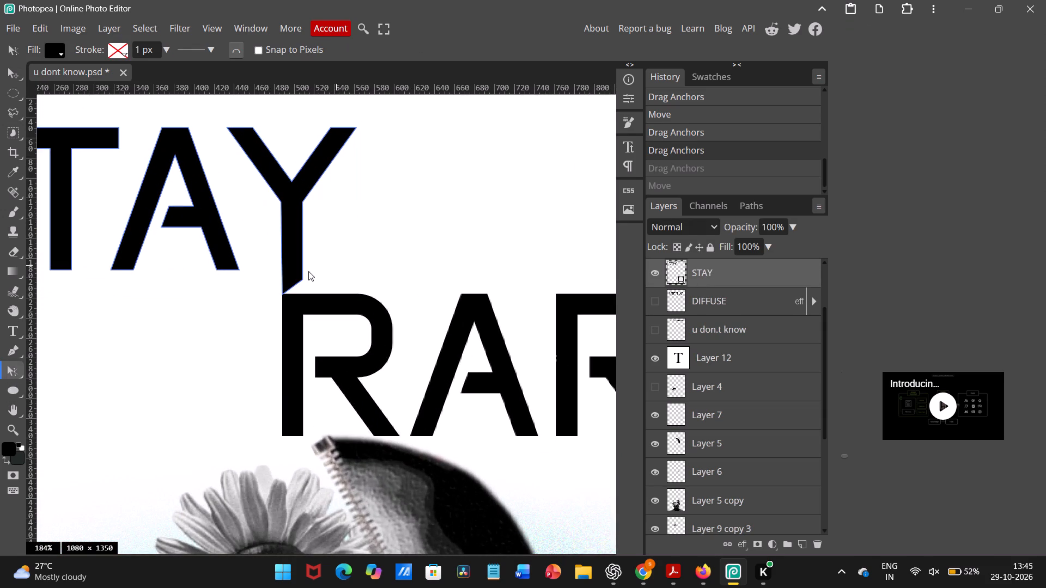
pyautogui.click(310, 283)
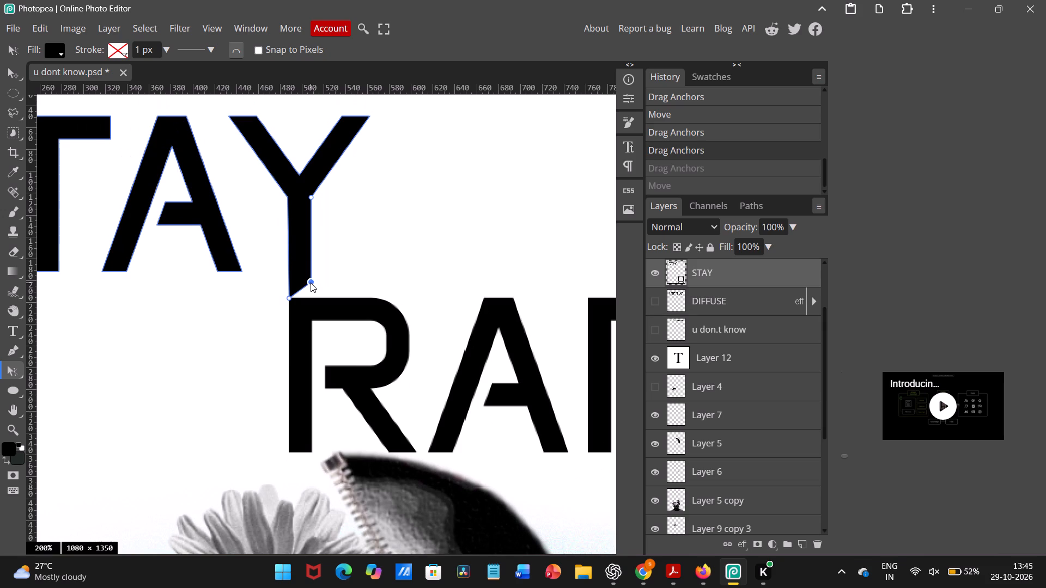
pyautogui.moveTo(311, 282); pyautogui.dragTo(311, 301)
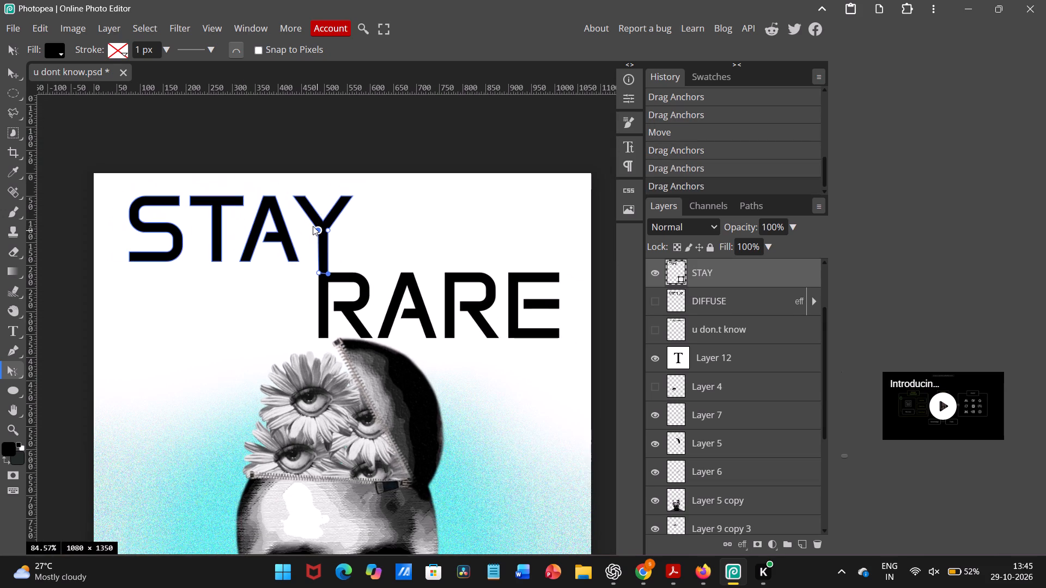
pyautogui.click(7, 69)
pyautogui.click(78, 126)
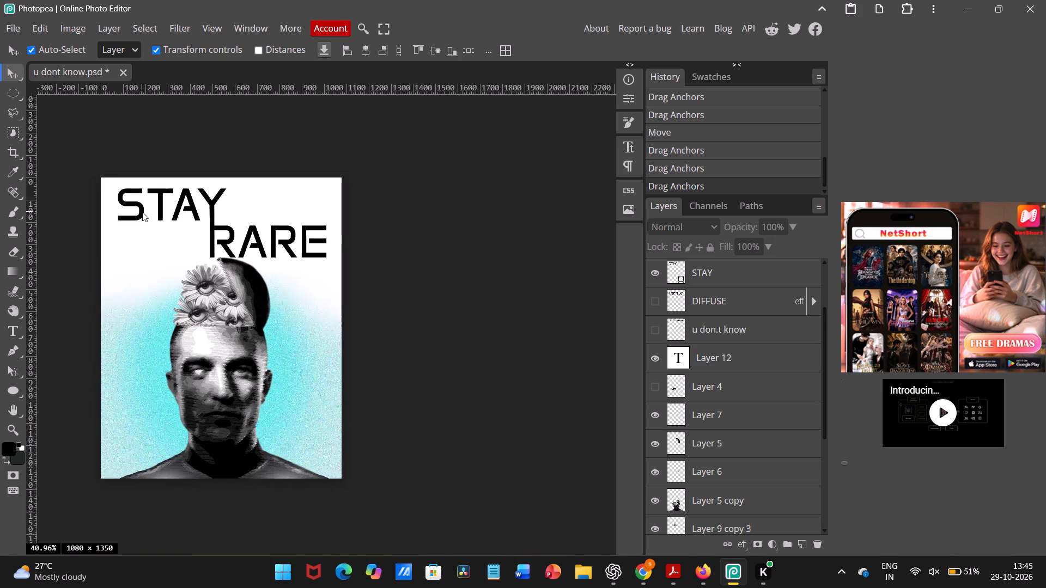
# Examine the joined STAY RARE title against the opened head on the whole poster.
pyautogui.scroll(1, 142, 212)
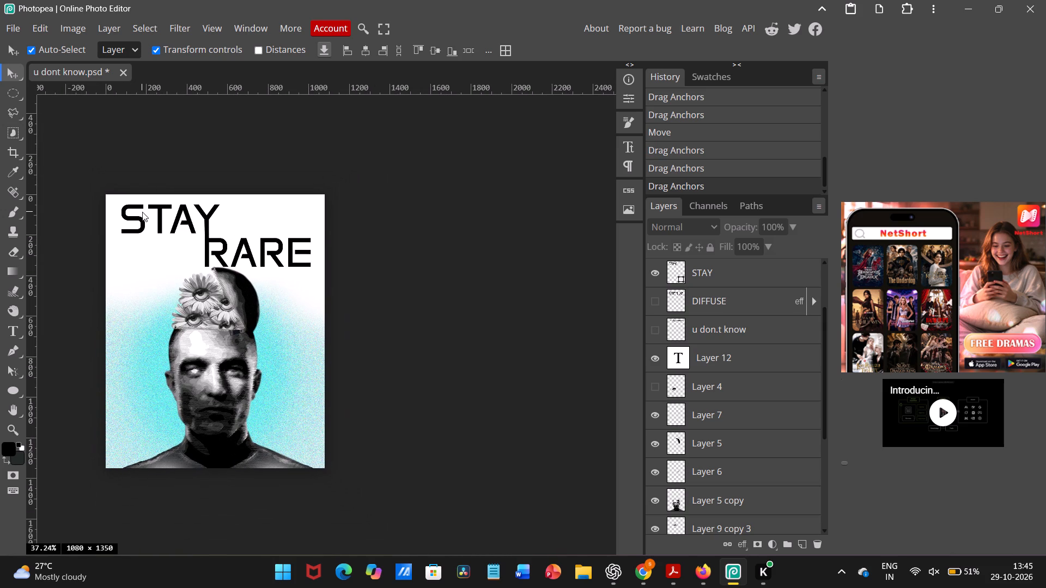
pyautogui.scroll(-2, 142, 212)
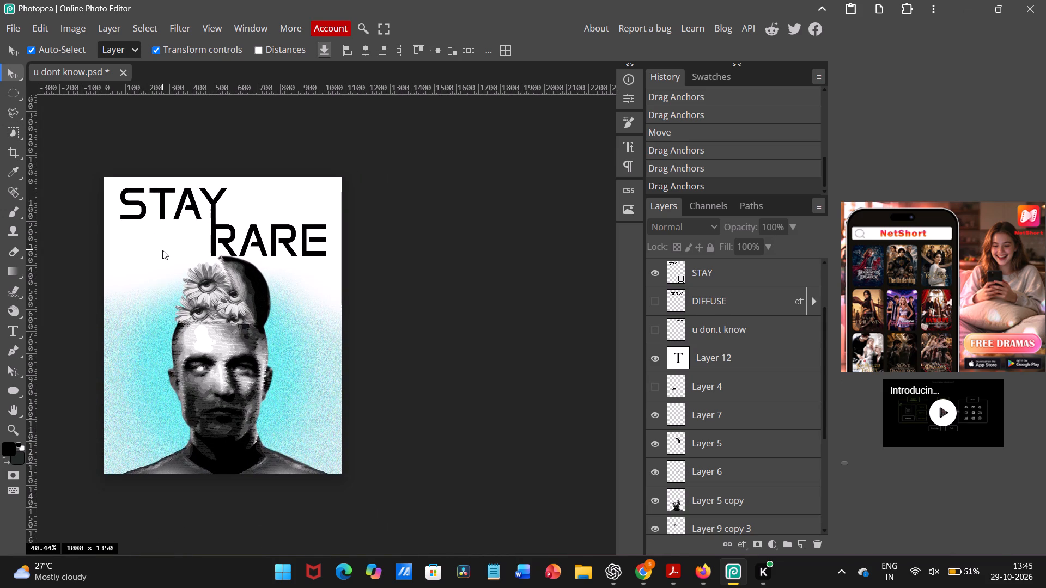
pyautogui.scroll(-1, 162, 250)
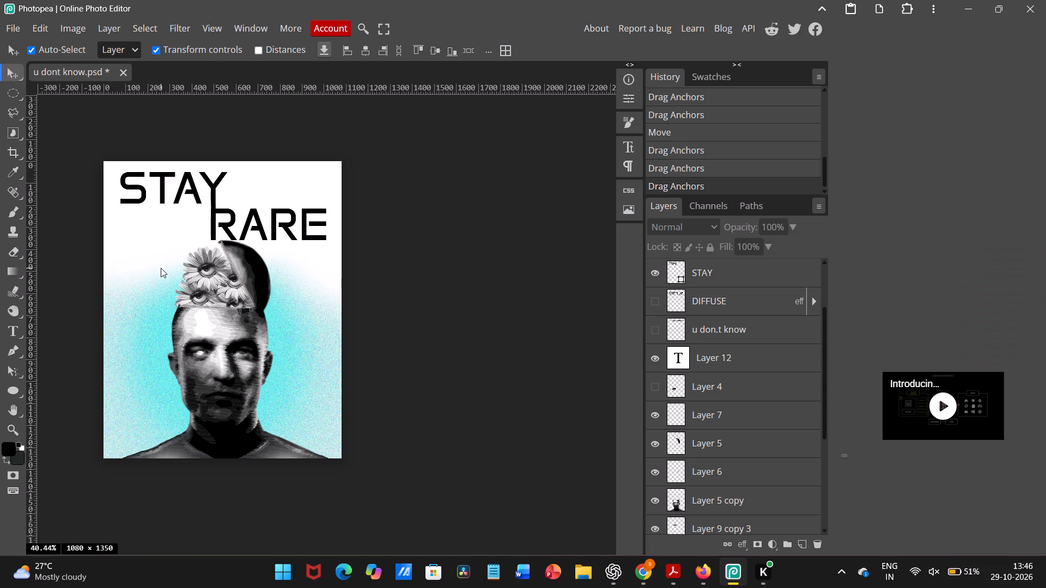
pyautogui.scroll(1, 194, 283)
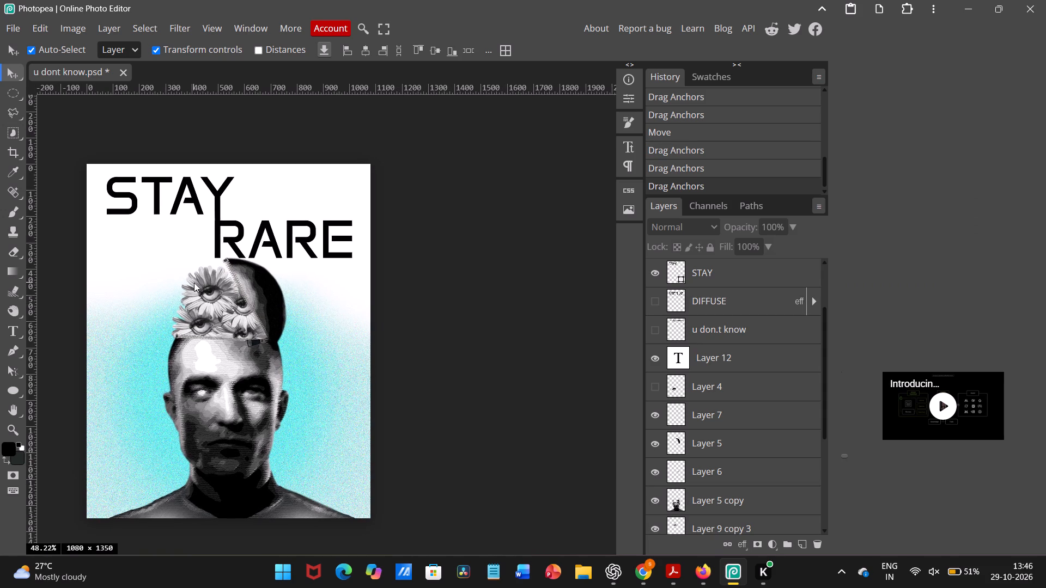
pyautogui.hscroll(1, 194, 283)
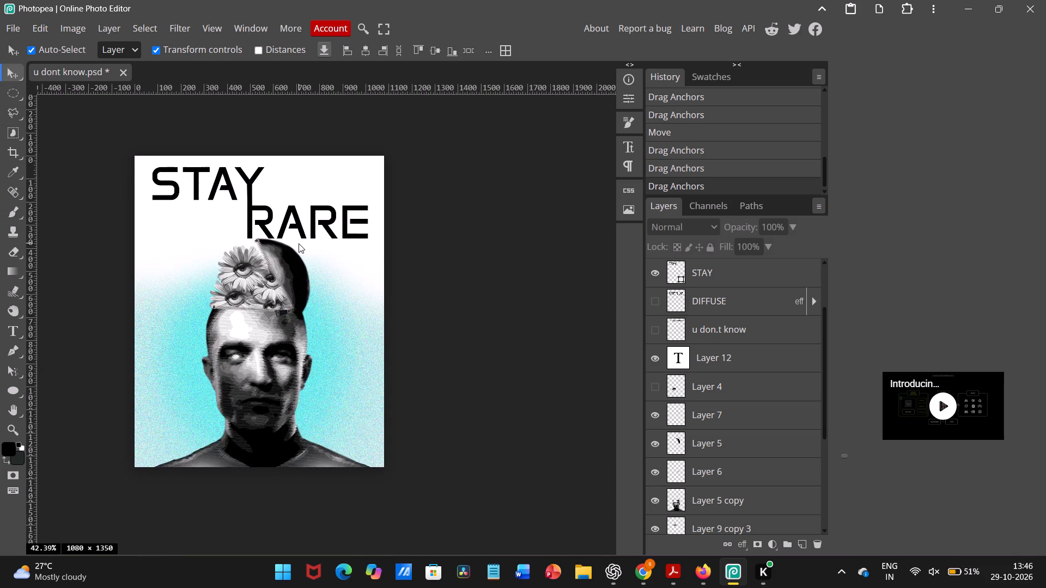
pyautogui.scroll(1, 299, 243)
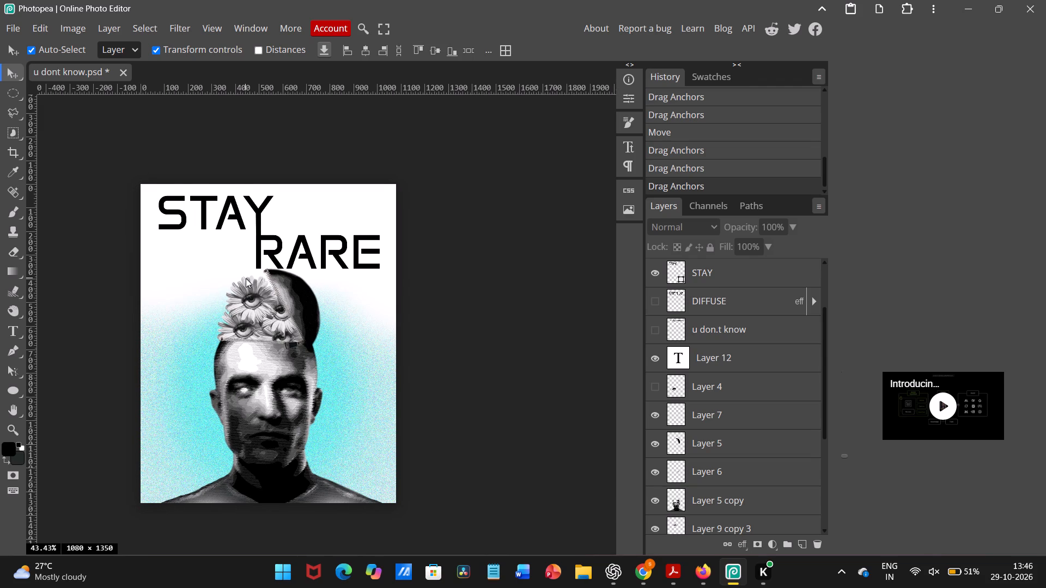
pyautogui.scroll(1, 246, 278)
pyautogui.scroll(-1, 246, 278)
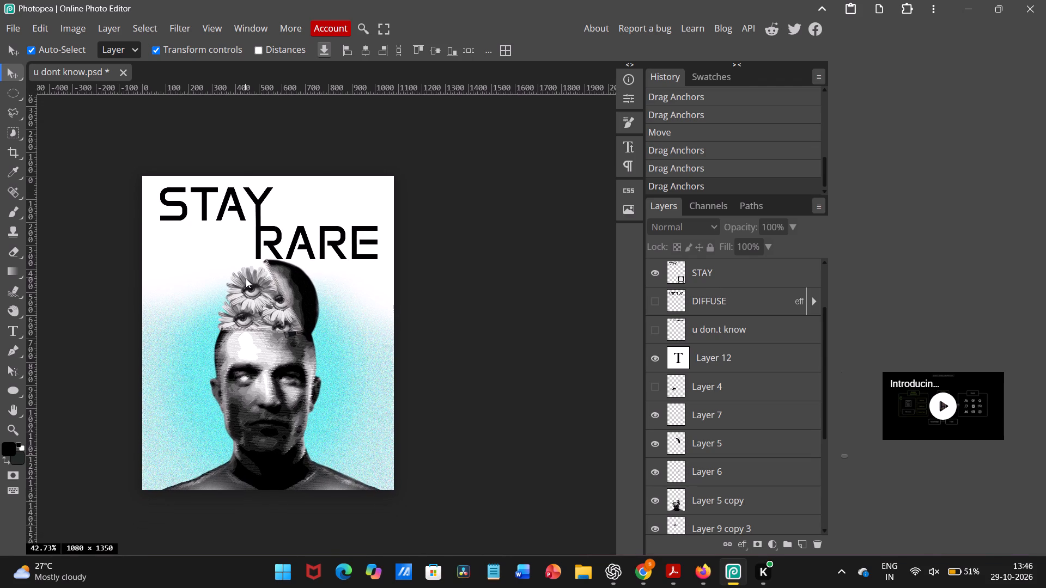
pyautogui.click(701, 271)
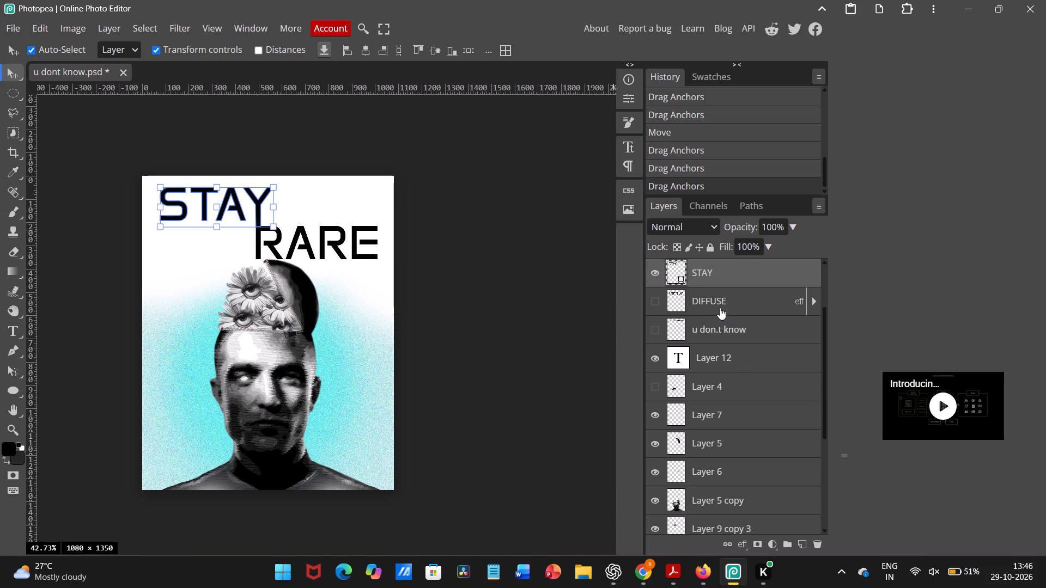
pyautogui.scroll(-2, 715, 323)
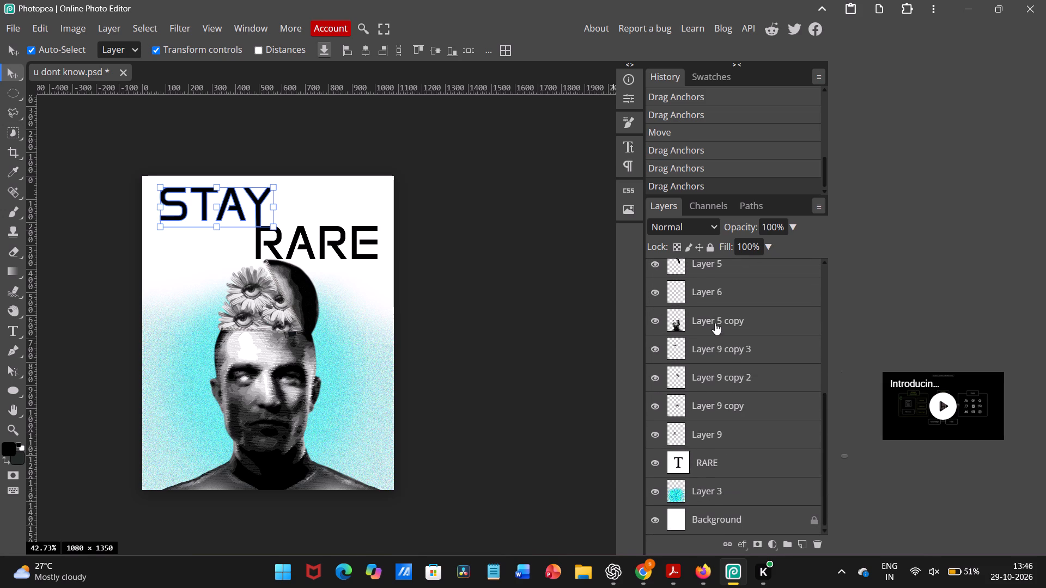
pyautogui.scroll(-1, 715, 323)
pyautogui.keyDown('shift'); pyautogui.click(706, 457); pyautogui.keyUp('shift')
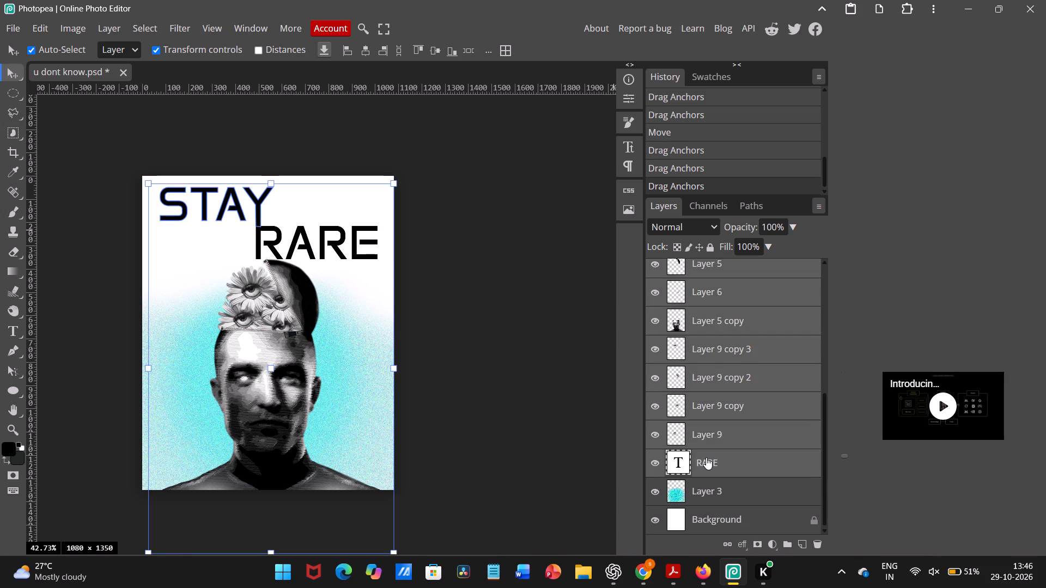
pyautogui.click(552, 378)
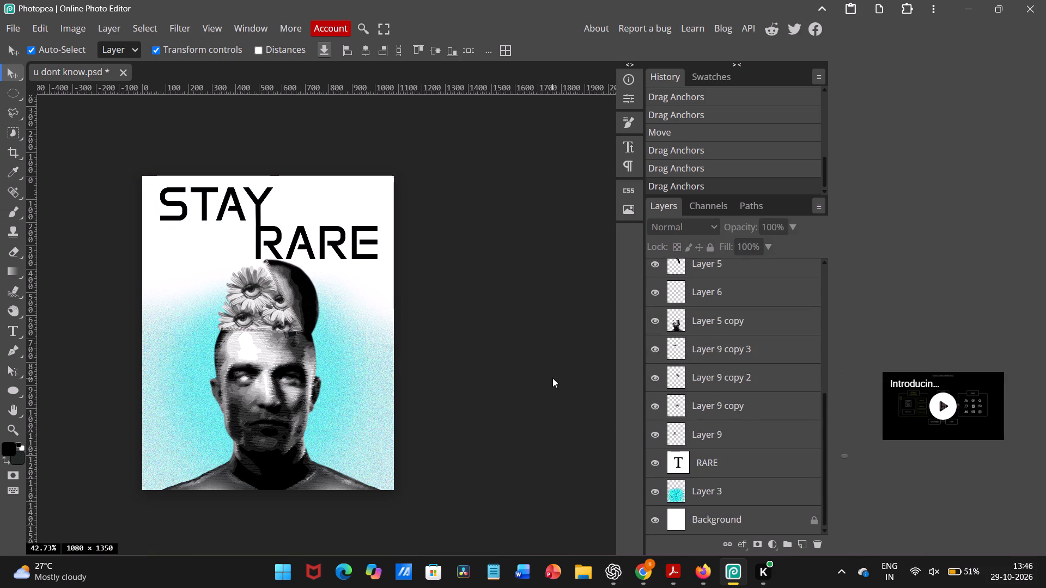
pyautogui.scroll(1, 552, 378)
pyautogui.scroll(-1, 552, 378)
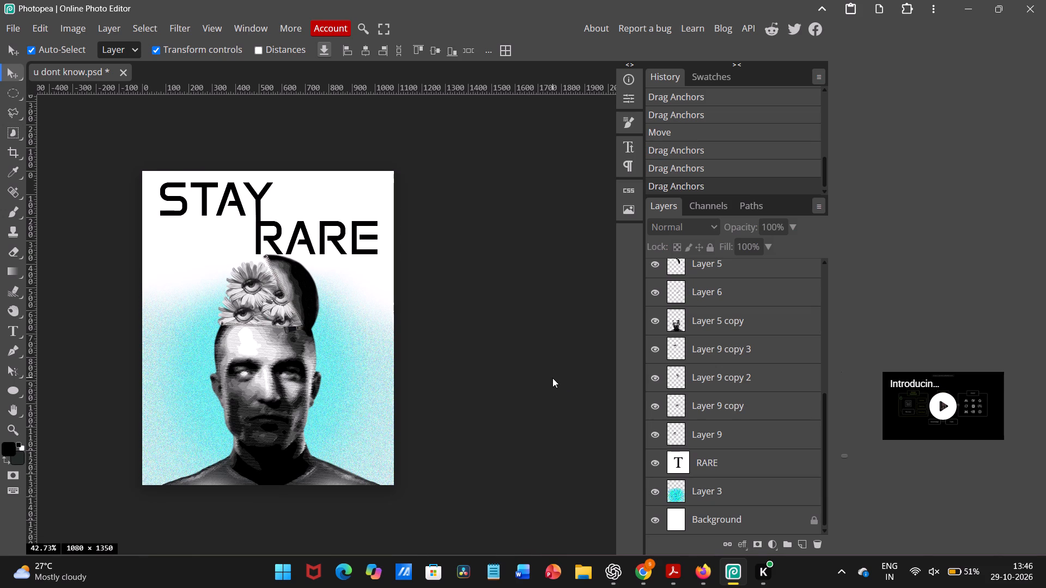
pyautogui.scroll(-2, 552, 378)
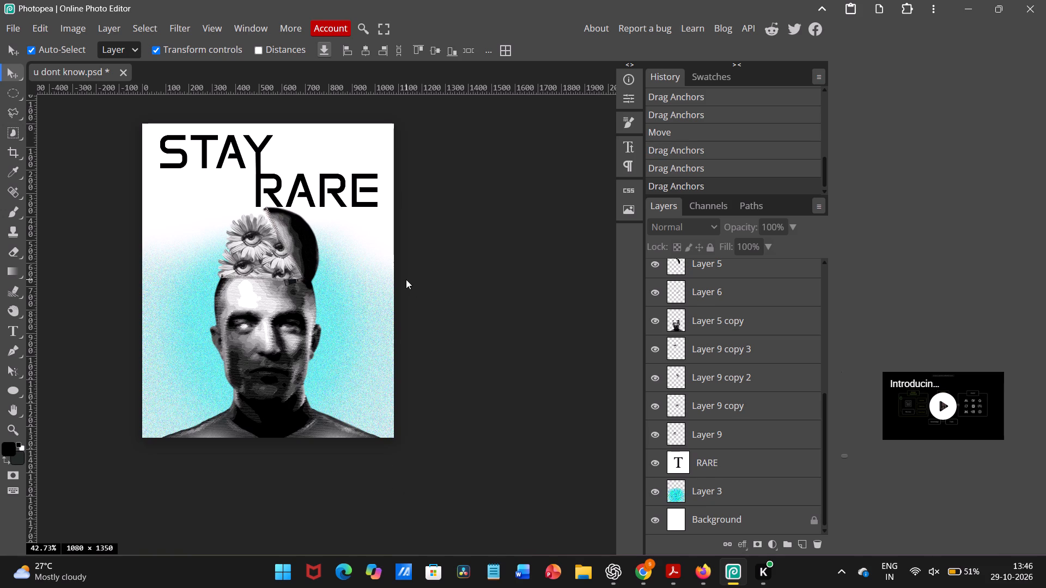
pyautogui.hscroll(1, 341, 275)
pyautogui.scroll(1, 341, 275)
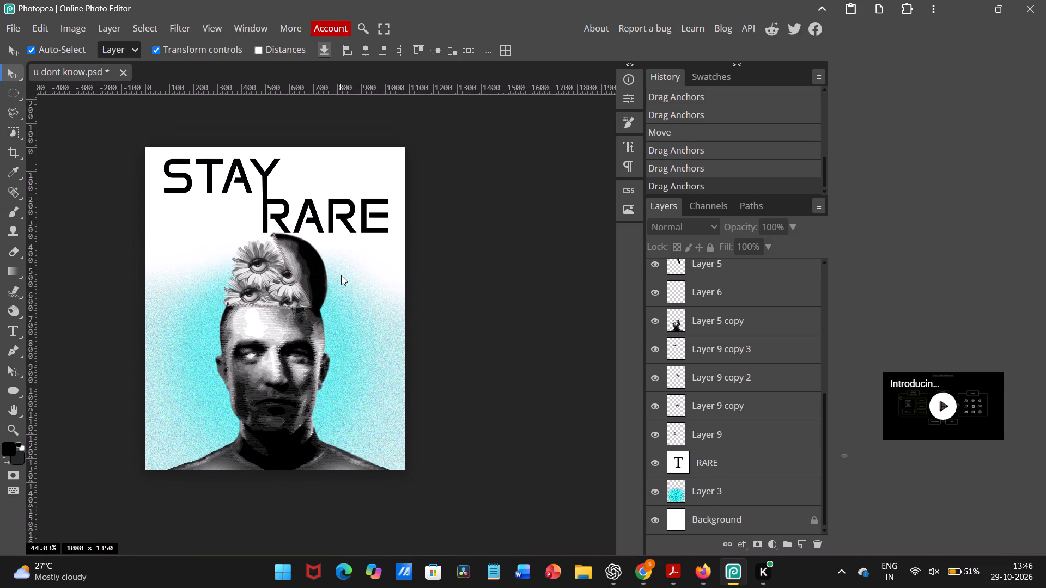
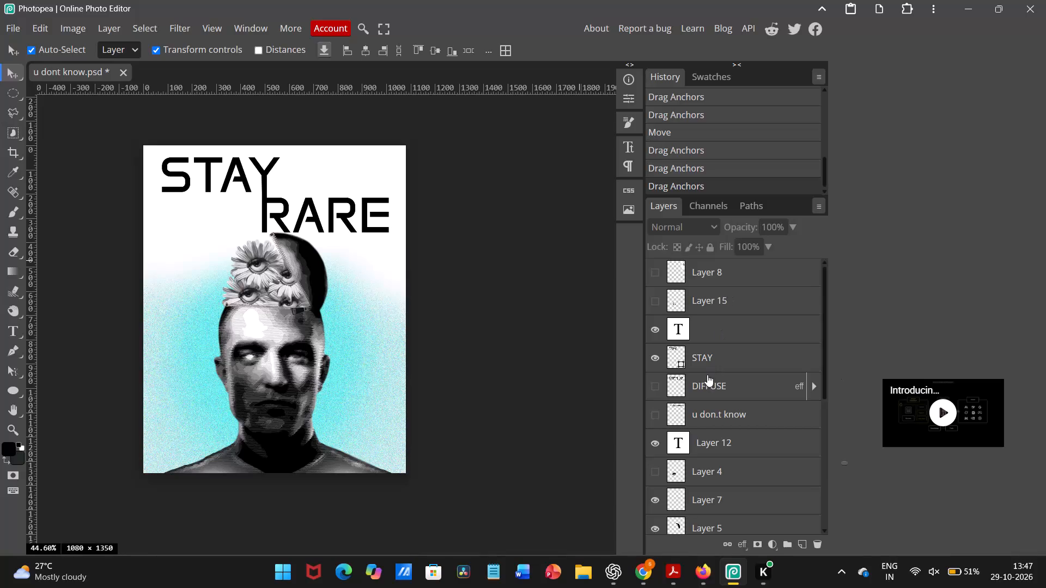
# Reorder the STAY layer so it sits below Layer 9, directly above the RARE text layer.
pyautogui.click(705, 363)
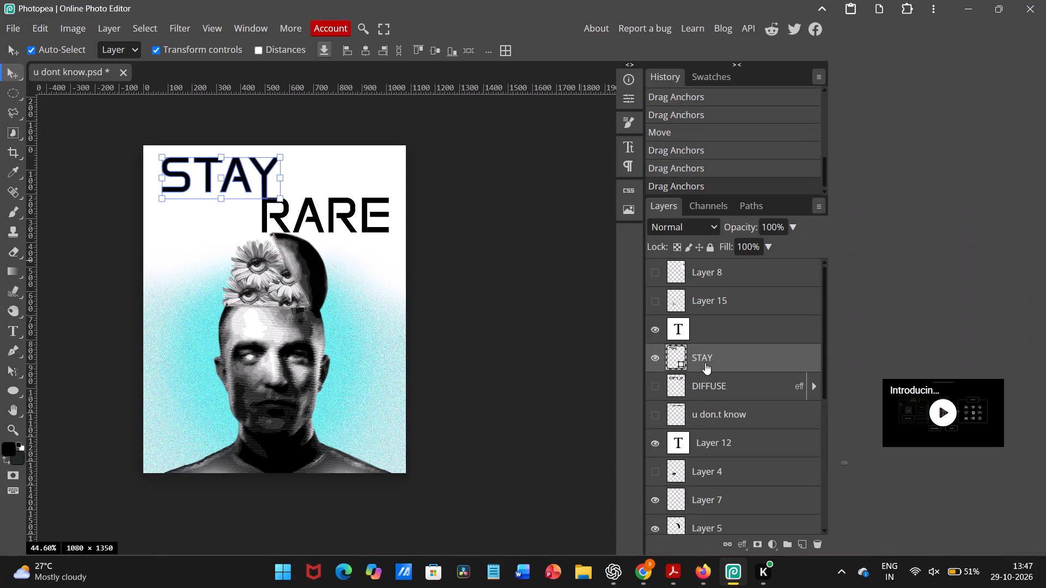
pyautogui.moveTo(705, 363); pyautogui.dragTo(713, 441)
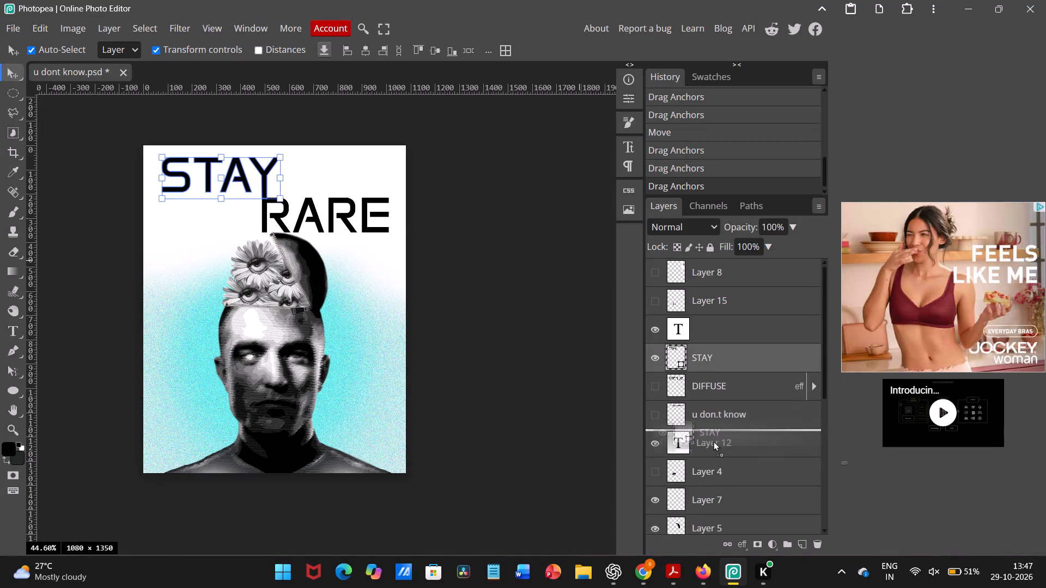
pyautogui.moveTo(713, 441); pyautogui.dragTo(720, 522)
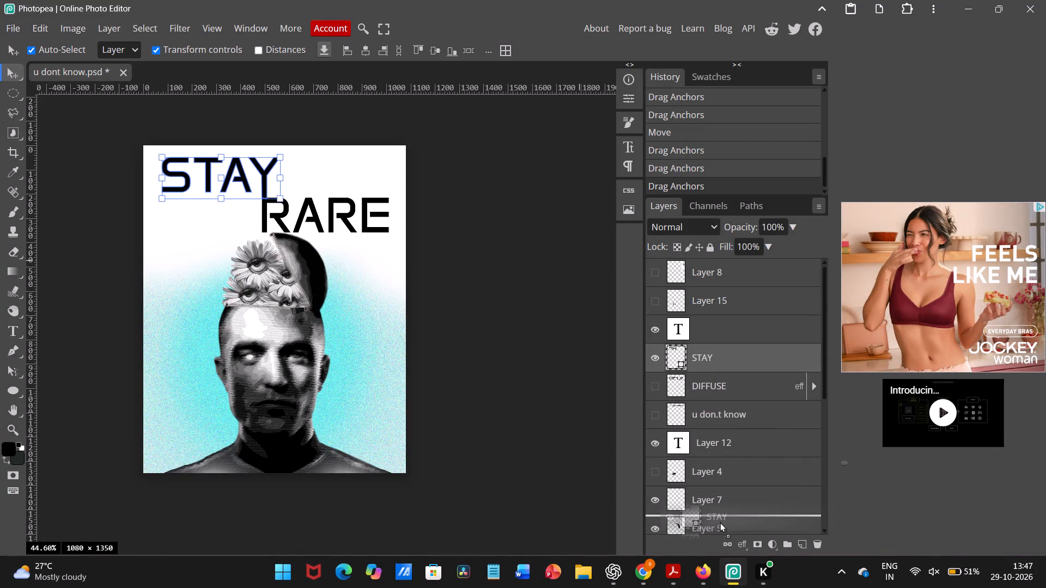
pyautogui.moveTo(720, 522); pyautogui.dragTo(713, 527)
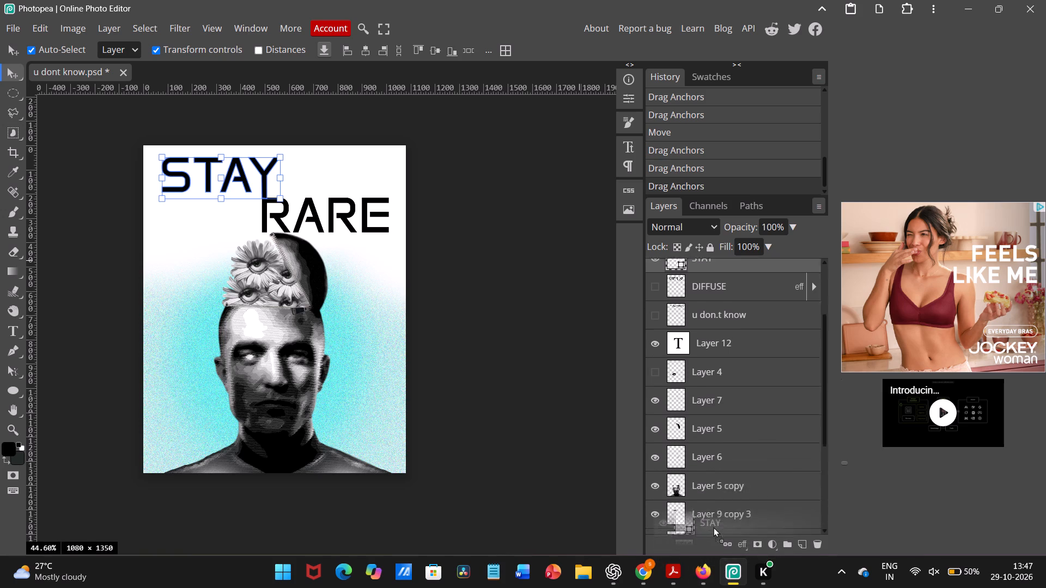
pyautogui.moveTo(713, 527); pyautogui.dragTo(702, 336)
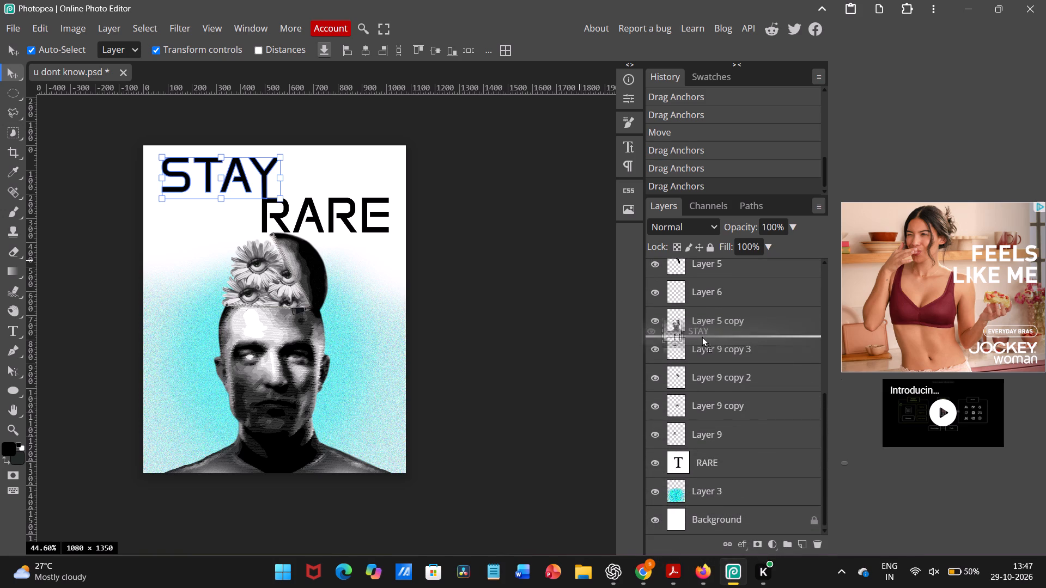
pyautogui.moveTo(702, 336); pyautogui.dragTo(718, 440)
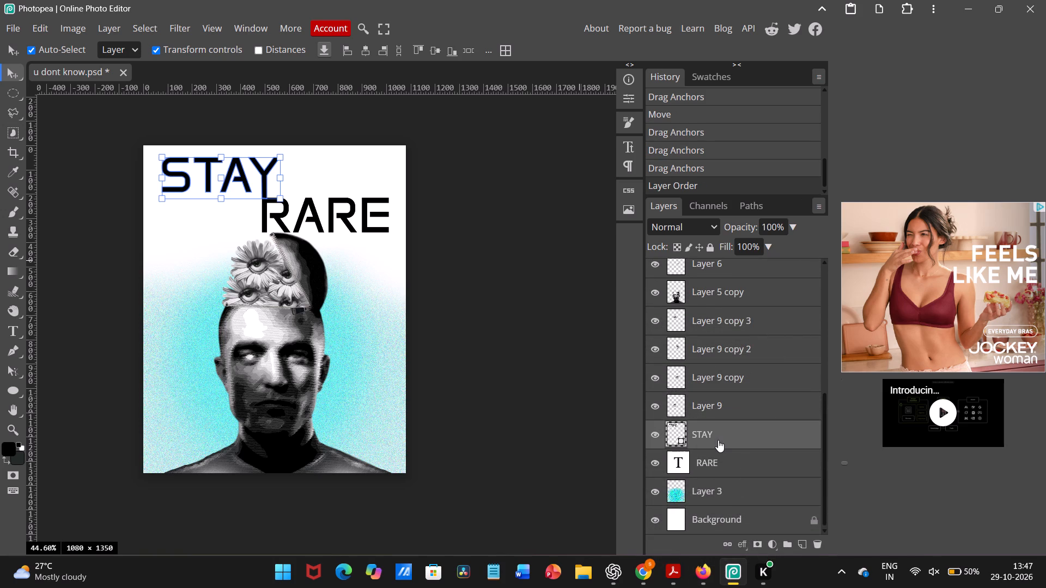
# Merge the STAY and RARE layers into a single title layer, then deselect it.
pyautogui.keyDown('shift'); pyautogui.click(716, 439); pyautogui.keyUp('shift')
pyautogui.keyDown('shift'); pyautogui.click(707, 465); pyautogui.keyUp('shift')
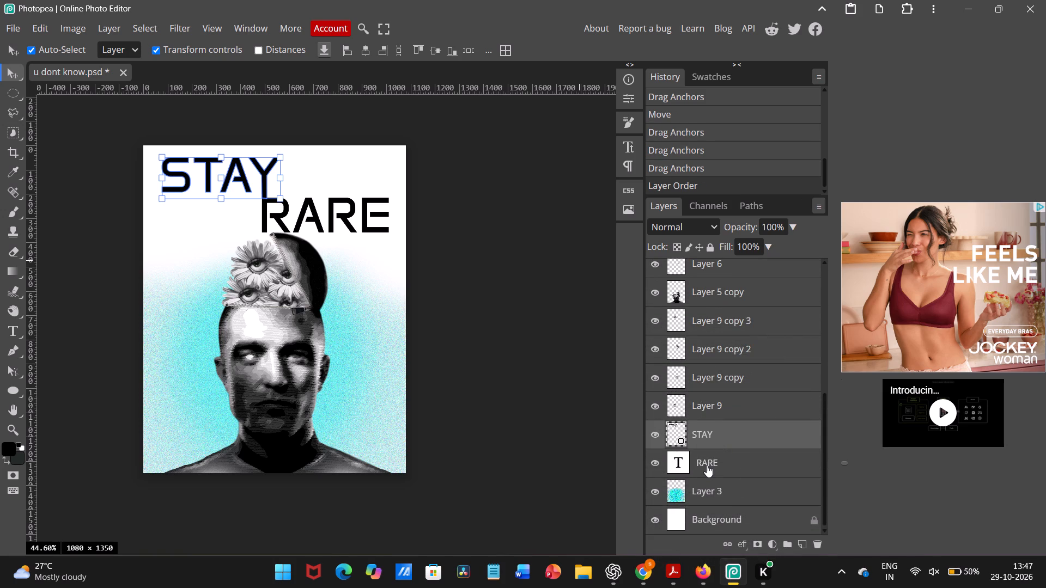
pyautogui.rightClick(707, 465)
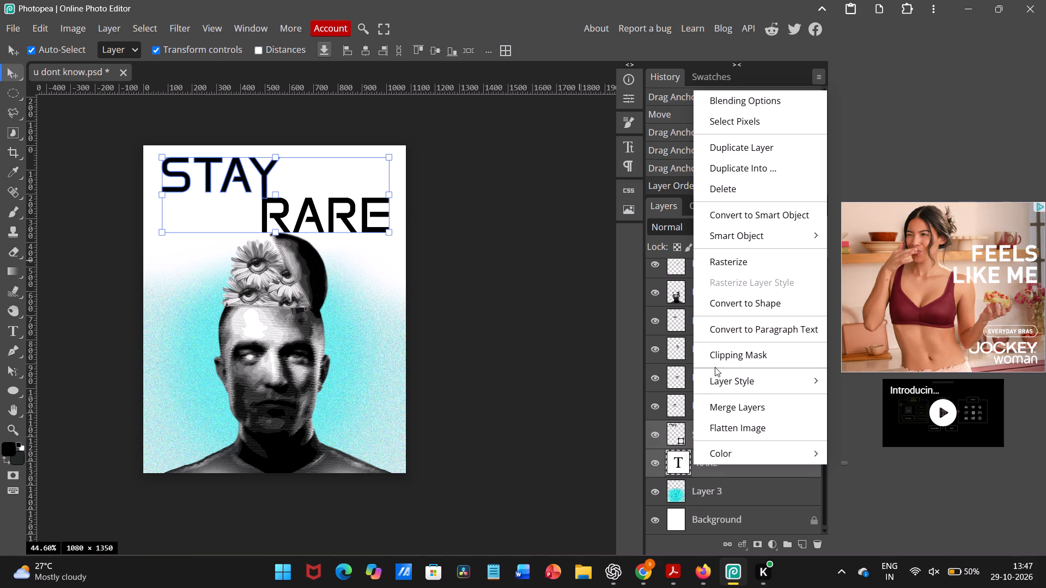
pyautogui.click(721, 404)
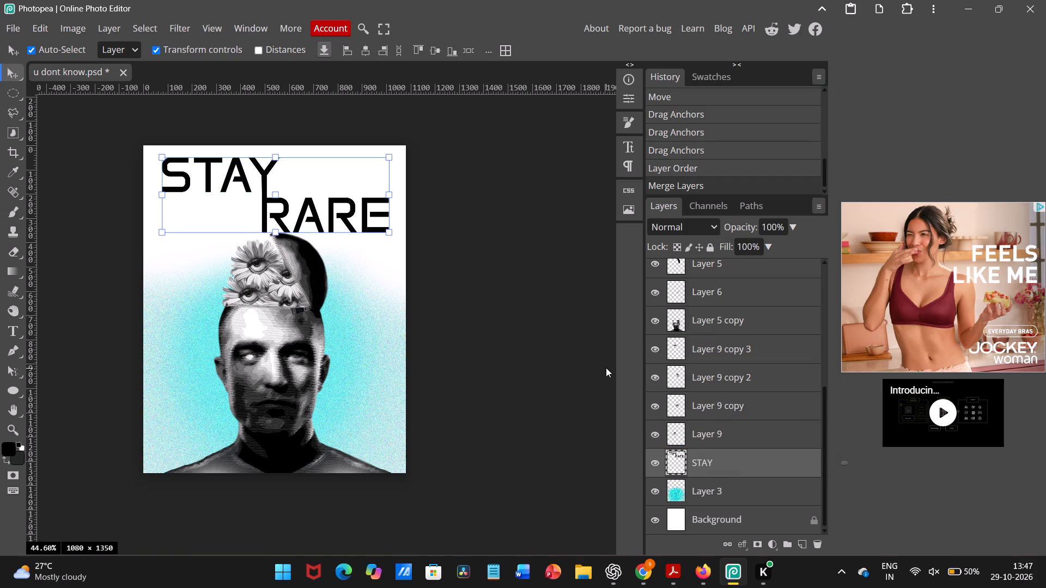
pyautogui.click(606, 367)
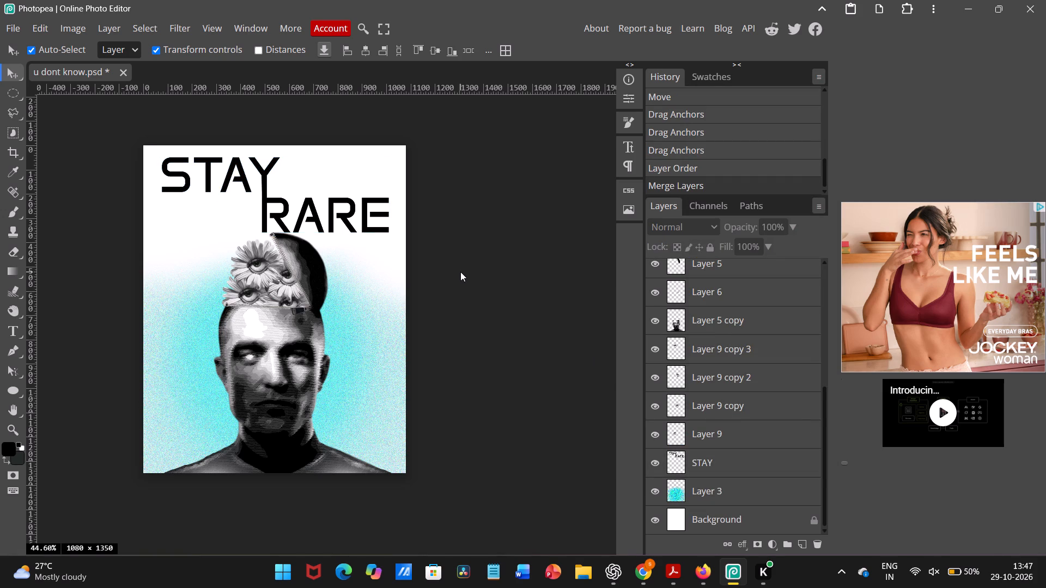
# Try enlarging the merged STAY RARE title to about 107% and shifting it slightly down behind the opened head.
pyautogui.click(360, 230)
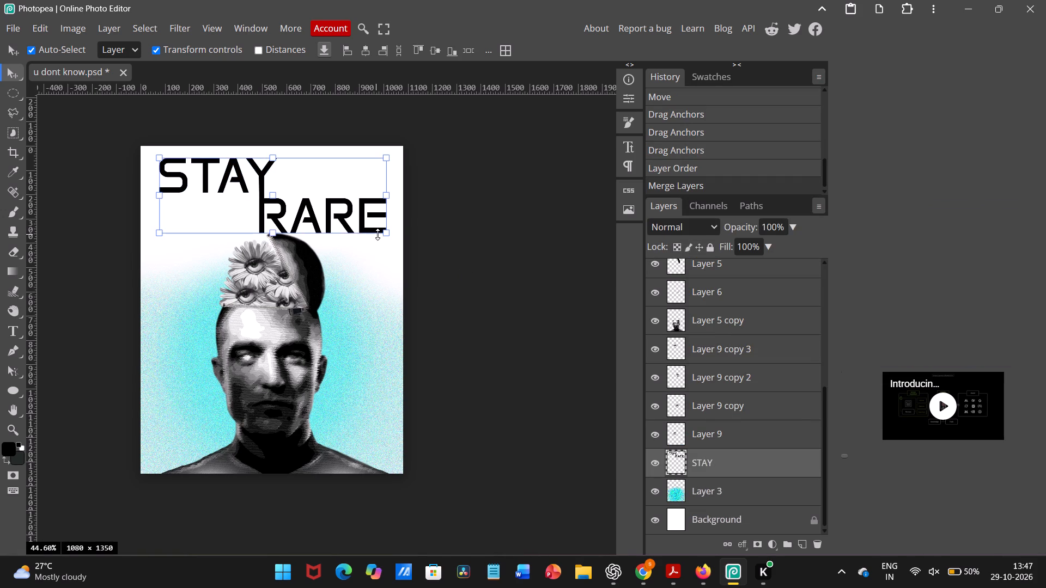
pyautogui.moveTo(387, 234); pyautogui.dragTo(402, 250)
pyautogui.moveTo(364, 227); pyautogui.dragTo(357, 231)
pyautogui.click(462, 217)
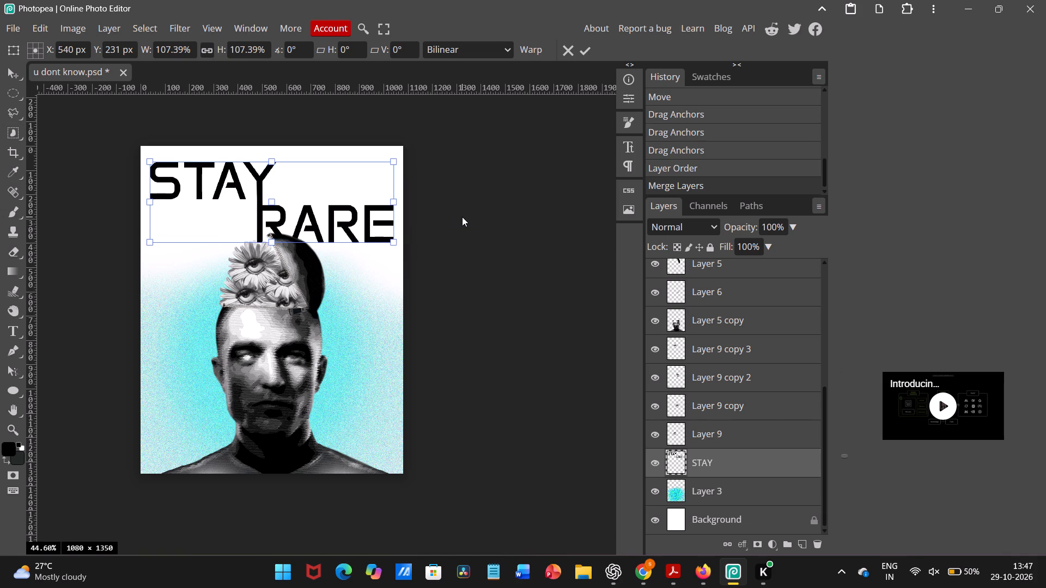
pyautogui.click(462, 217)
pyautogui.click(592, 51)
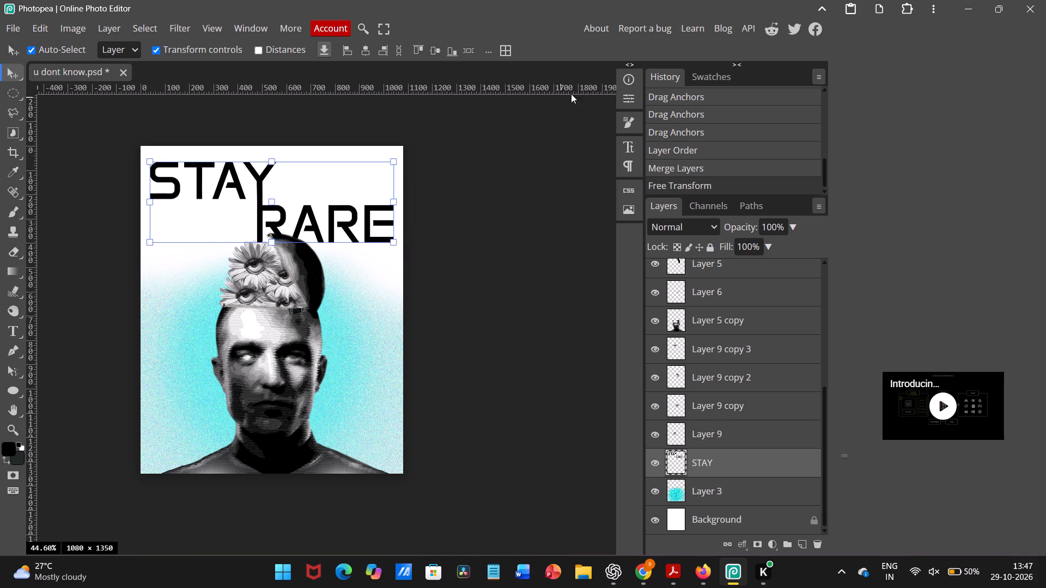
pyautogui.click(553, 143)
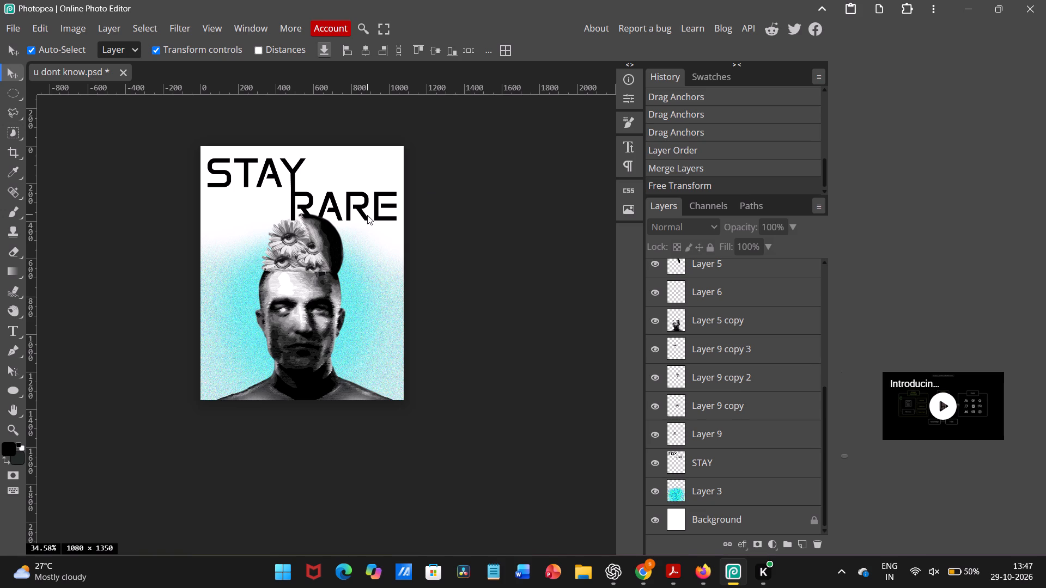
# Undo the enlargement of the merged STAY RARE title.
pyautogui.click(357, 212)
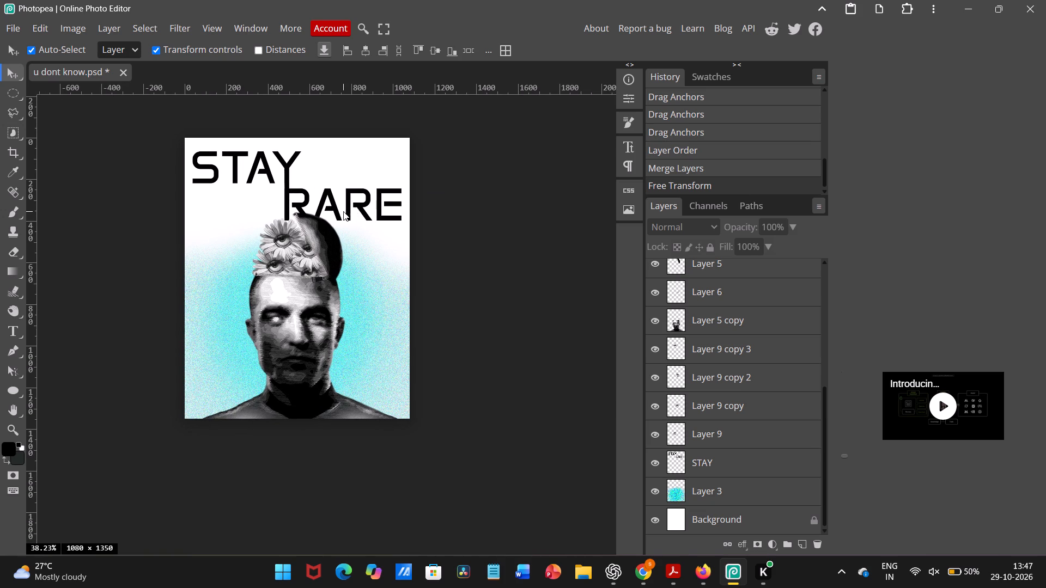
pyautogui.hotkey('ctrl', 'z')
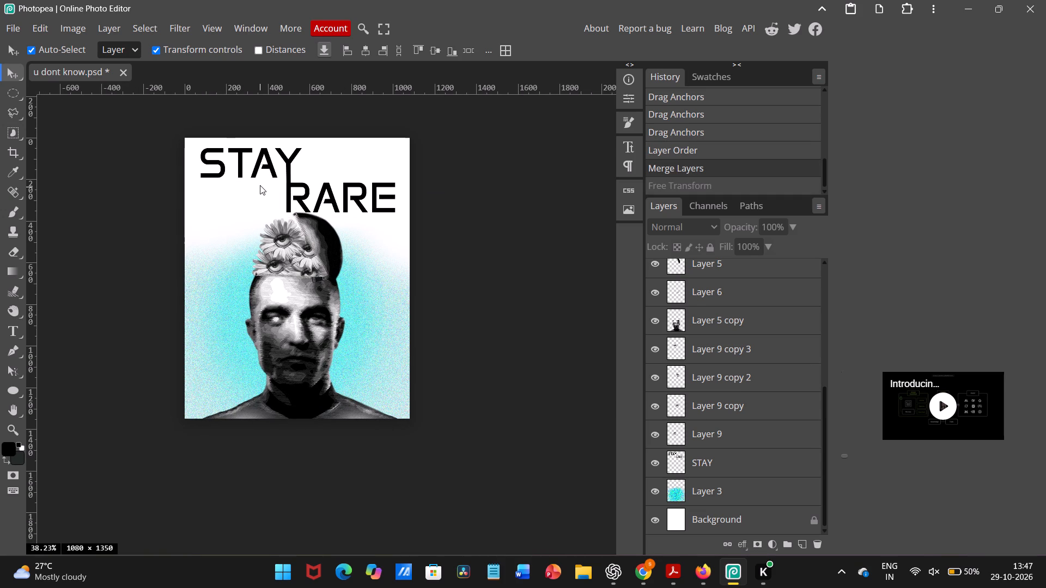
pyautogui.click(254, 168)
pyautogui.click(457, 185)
# Nudge the cyan glow on Layer 3 very slightly behind the portrait, then deselect it.
pyautogui.click(384, 331)
pyautogui.click(379, 327)
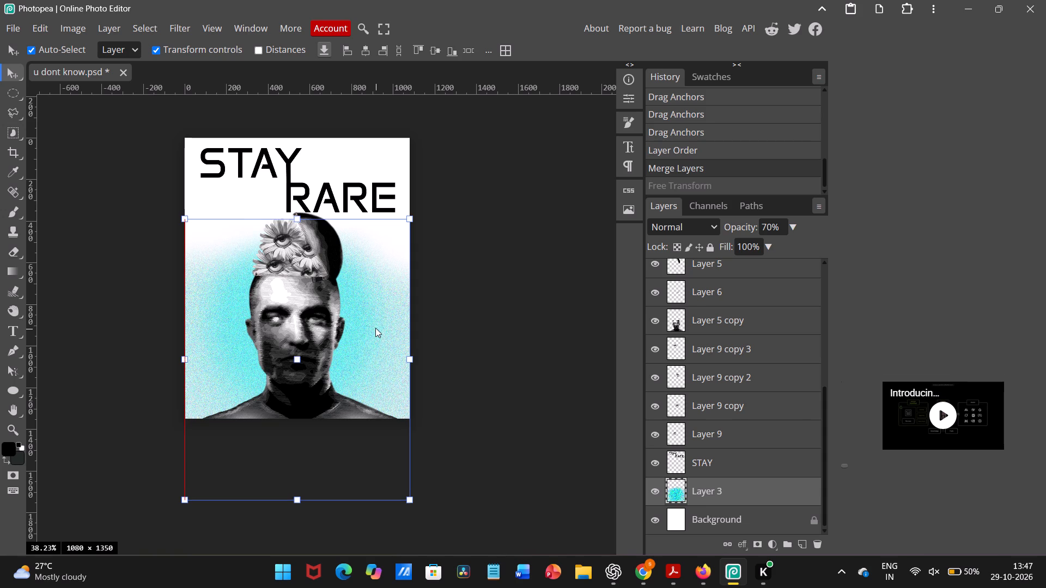
pyautogui.click(479, 295)
pyautogui.scroll(1, 390, 319)
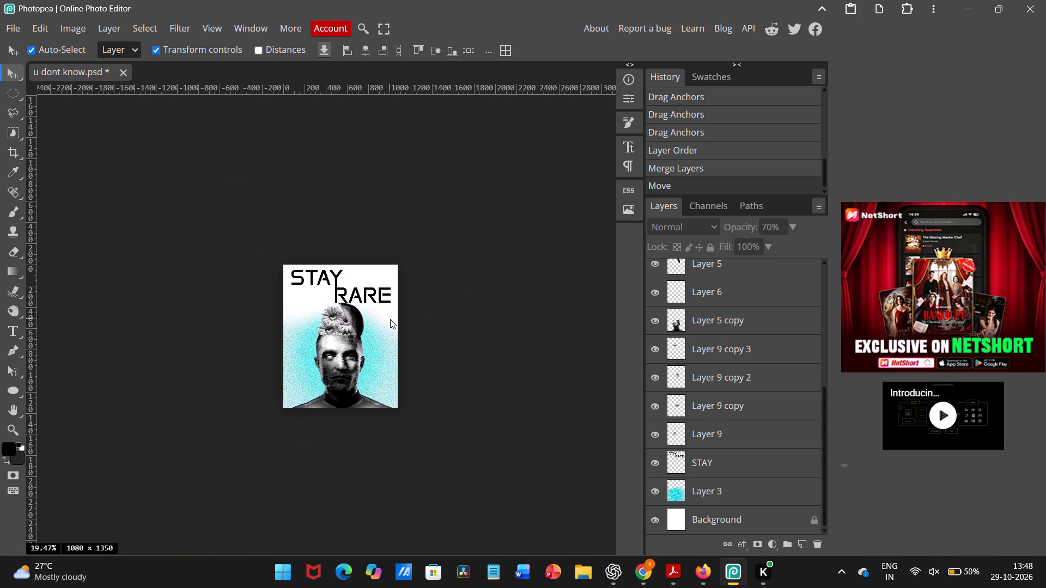
pyautogui.scroll(1, 390, 319)
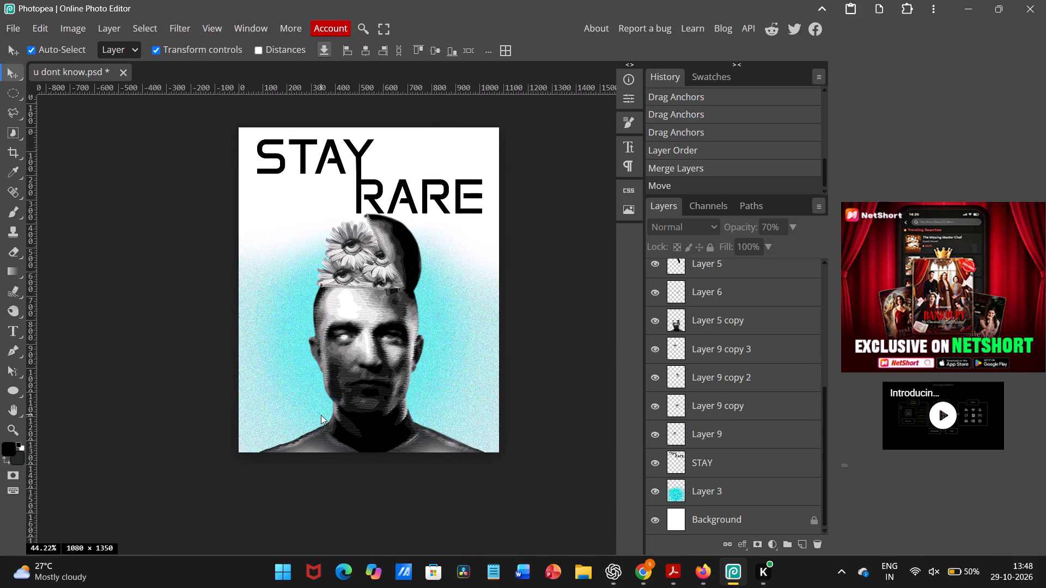
pyautogui.scroll(1, 321, 415)
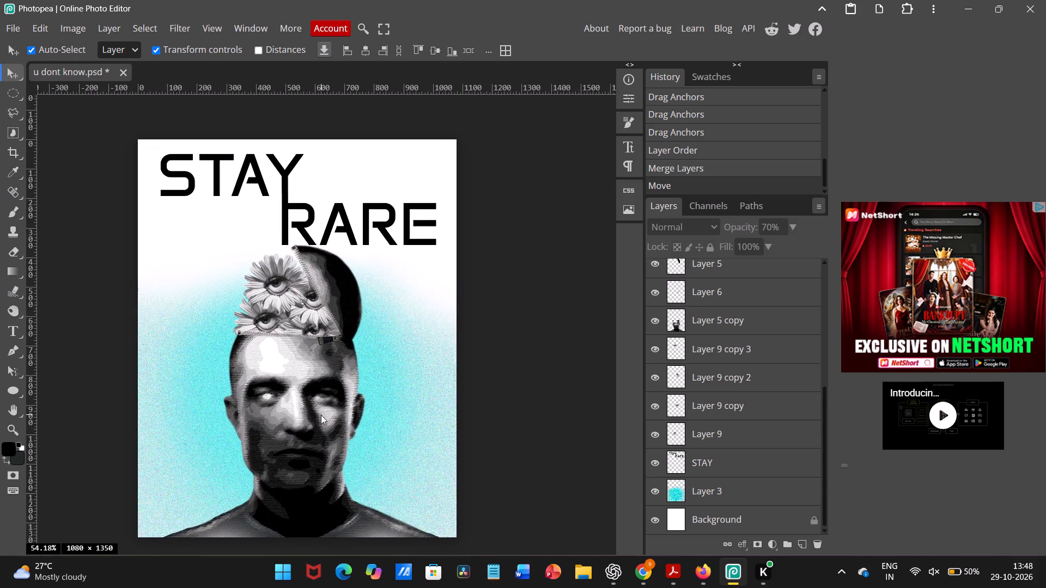
pyautogui.scroll(-1, 321, 415)
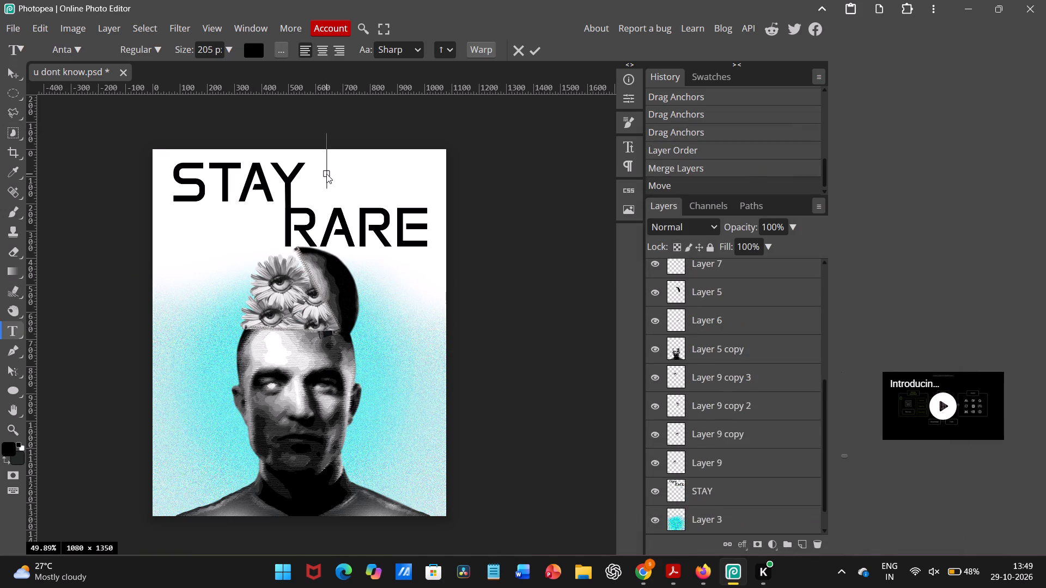
pyautogui.moveTo(323, 185); pyautogui.dragTo(315, 205)
pyautogui.moveTo(183, 51); pyautogui.dragTo(118, 56)
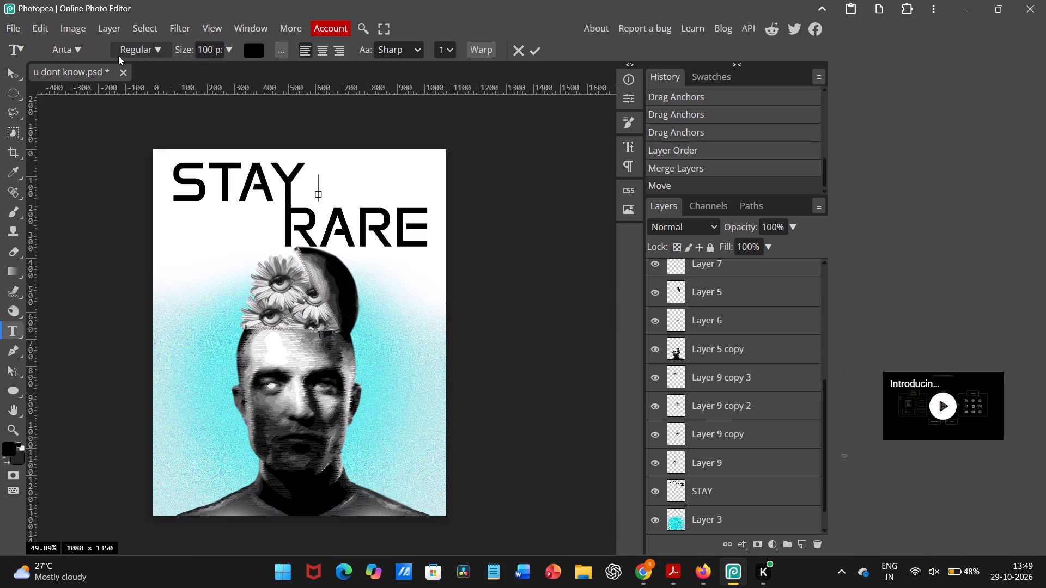
pyautogui.moveTo(118, 56); pyautogui.dragTo(100, 63)
pyautogui.moveTo(357, 194); pyautogui.dragTo(350, 176)
pyautogui.click(77, 46)
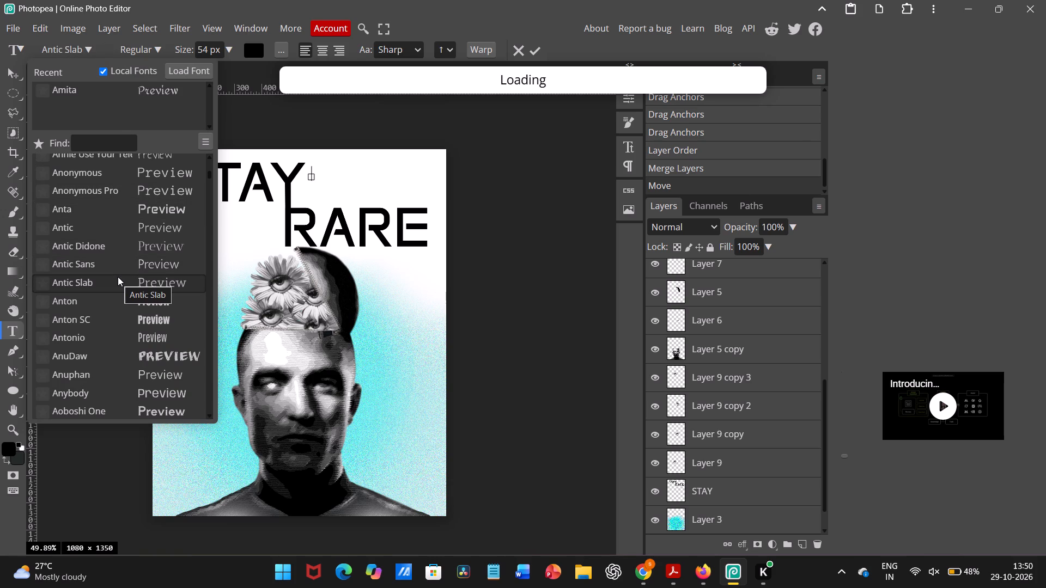
pyautogui.click(130, 359)
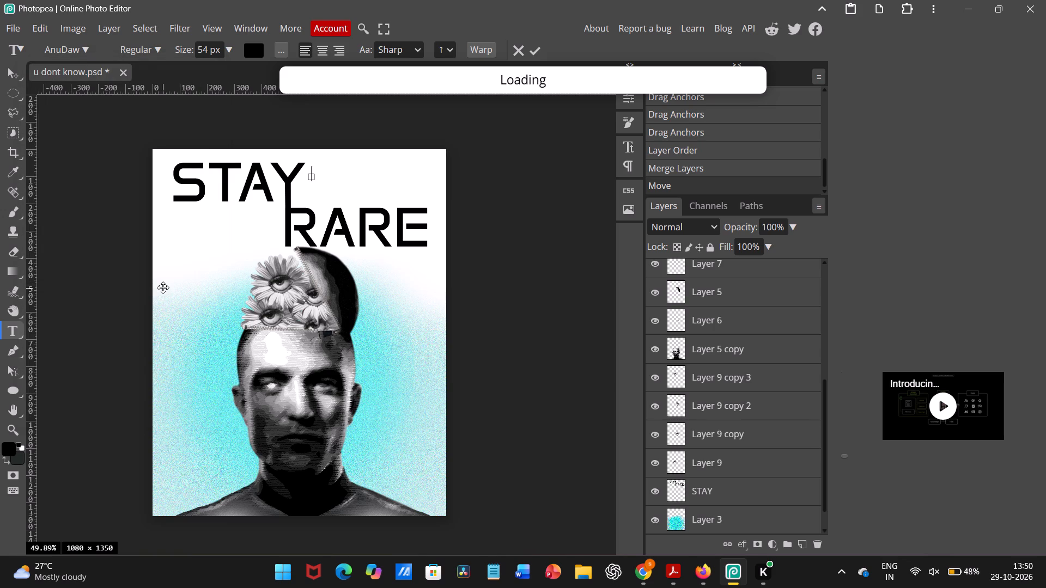
# Paste the copied paragraph into the new text layer, shift it across the STAY RARE title and finish text editing.
pyautogui.hotkey('ctrl', 'v')
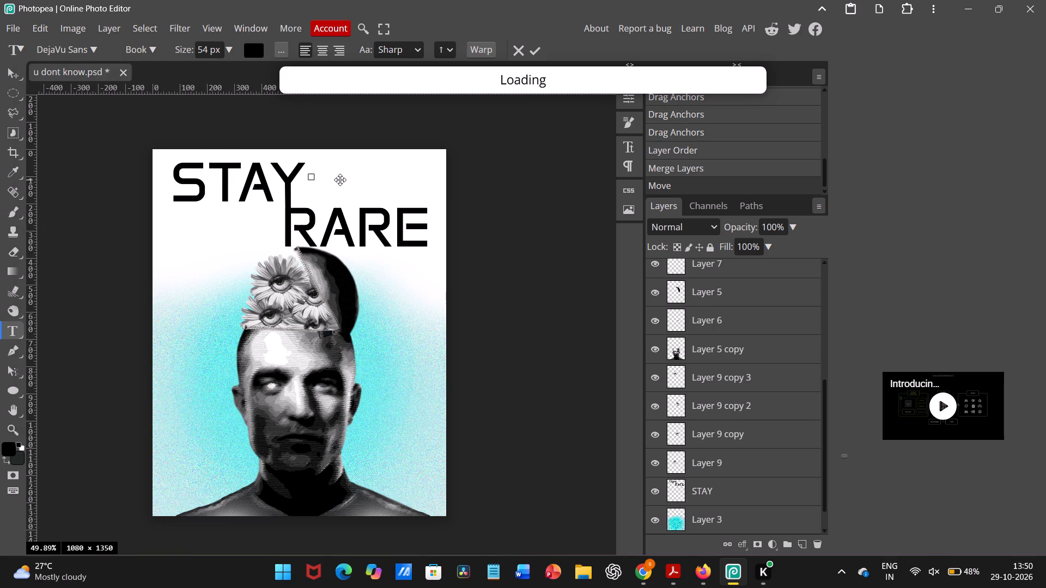
pyautogui.moveTo(340, 180); pyautogui.dragTo(347, 185)
pyautogui.moveTo(347, 185); pyautogui.dragTo(350, 173)
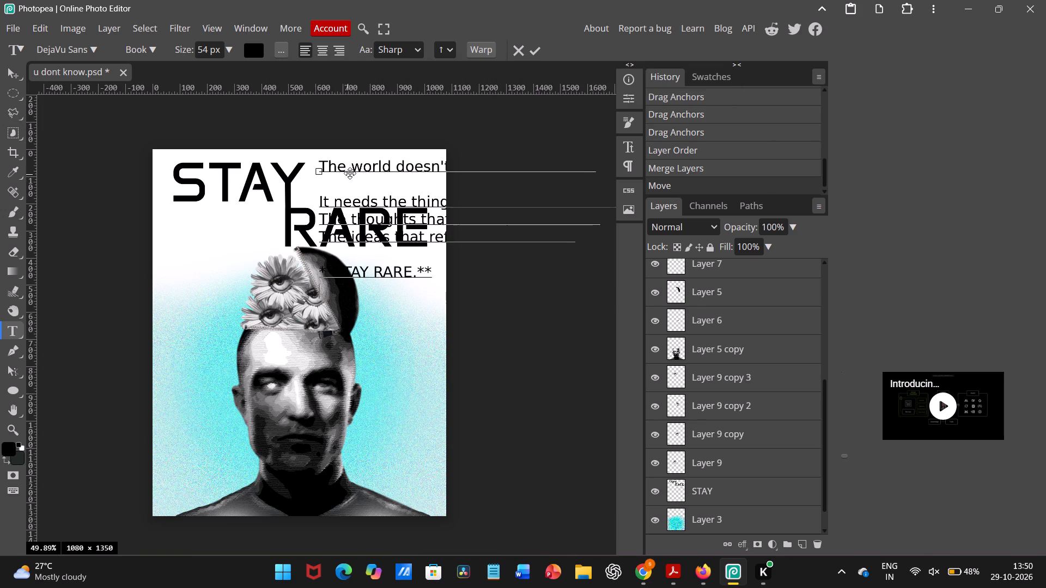
pyautogui.moveTo(350, 173); pyautogui.dragTo(203, 189)
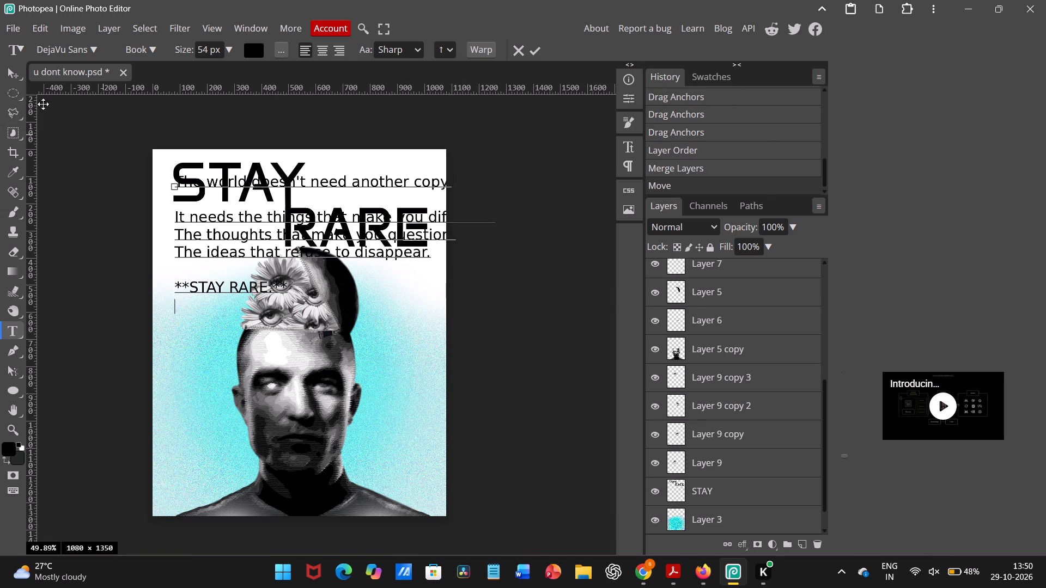
pyautogui.click(5, 76)
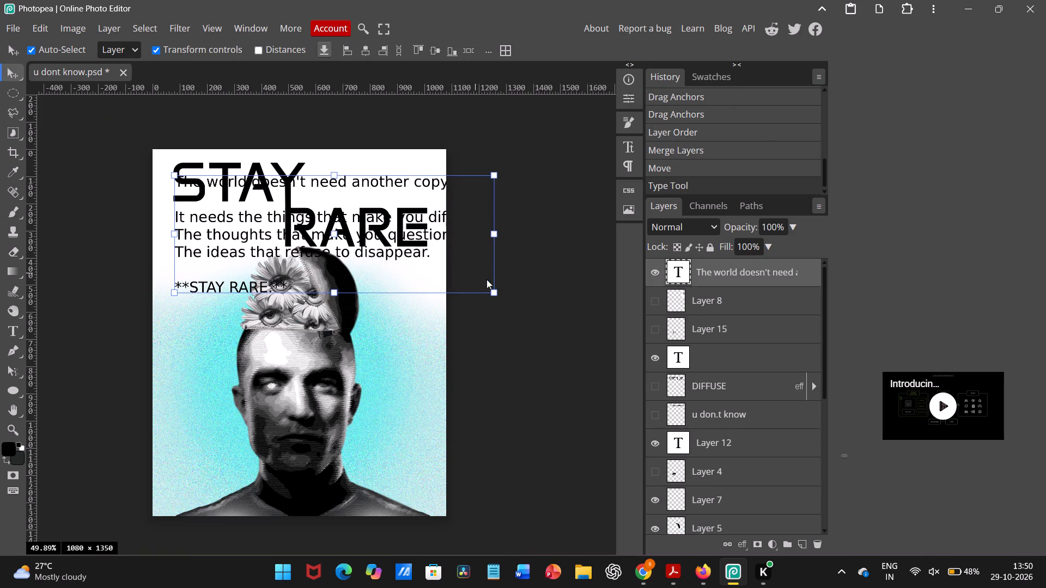
# Scale the pasted paragraph to about 39% and place it in the blank space beside STAY, above RARE, then deselect it.
pyautogui.moveTo(496, 295); pyautogui.dragTo(414, 250)
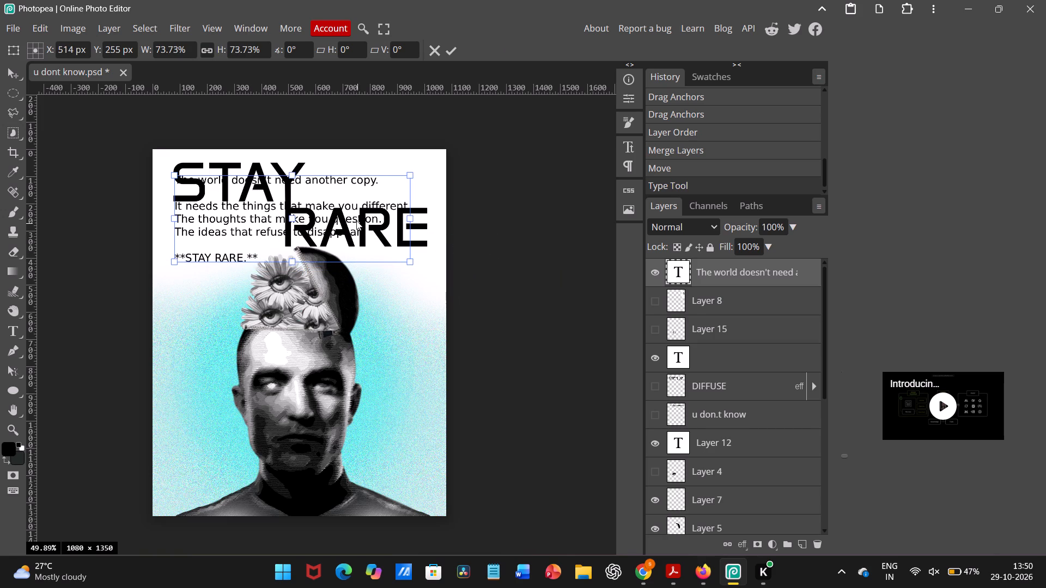
pyautogui.moveTo(406, 260); pyautogui.dragTo(400, 258)
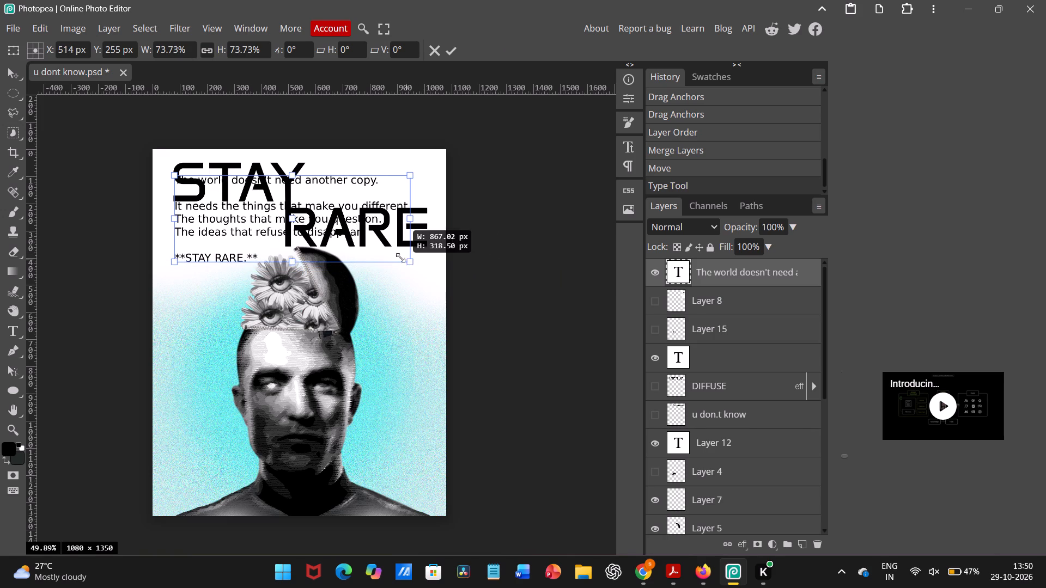
pyautogui.moveTo(400, 258); pyautogui.dragTo(297, 217)
pyautogui.moveTo(261, 195); pyautogui.dragTo(396, 179)
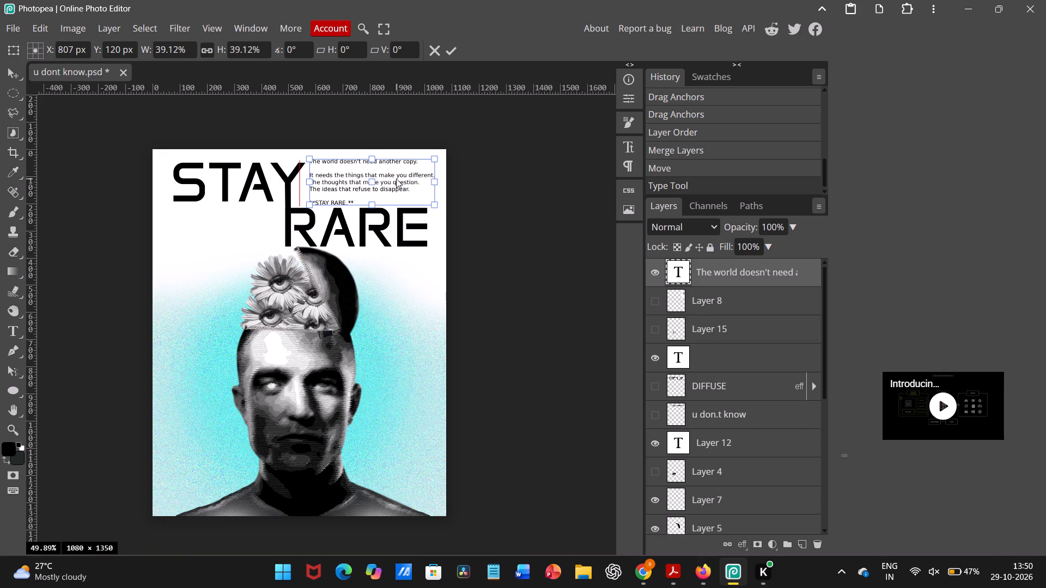
pyautogui.moveTo(396, 179); pyautogui.dragTo(389, 182)
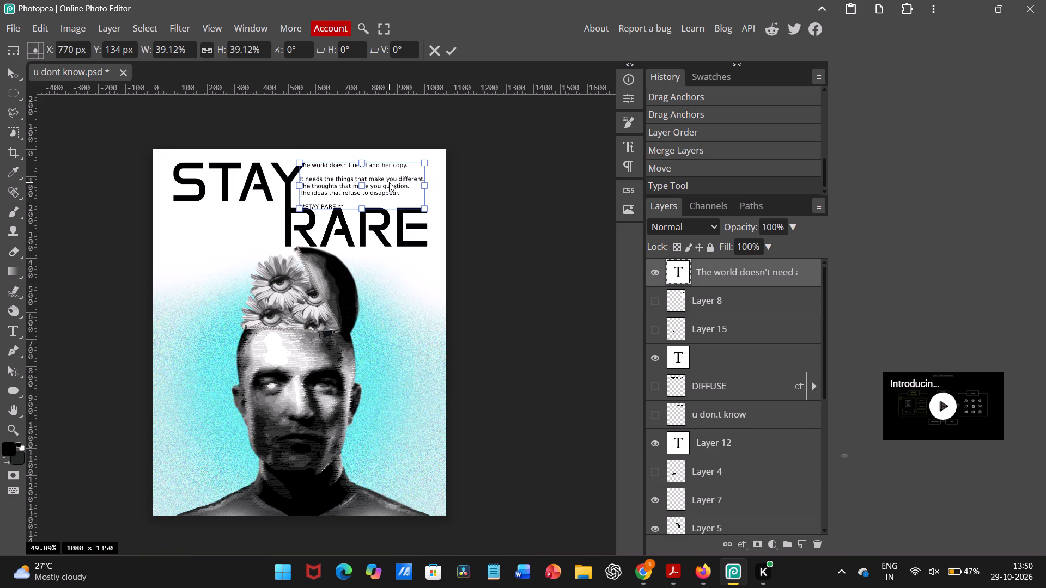
pyautogui.click(498, 181)
pyautogui.click(454, 53)
pyautogui.click(512, 200)
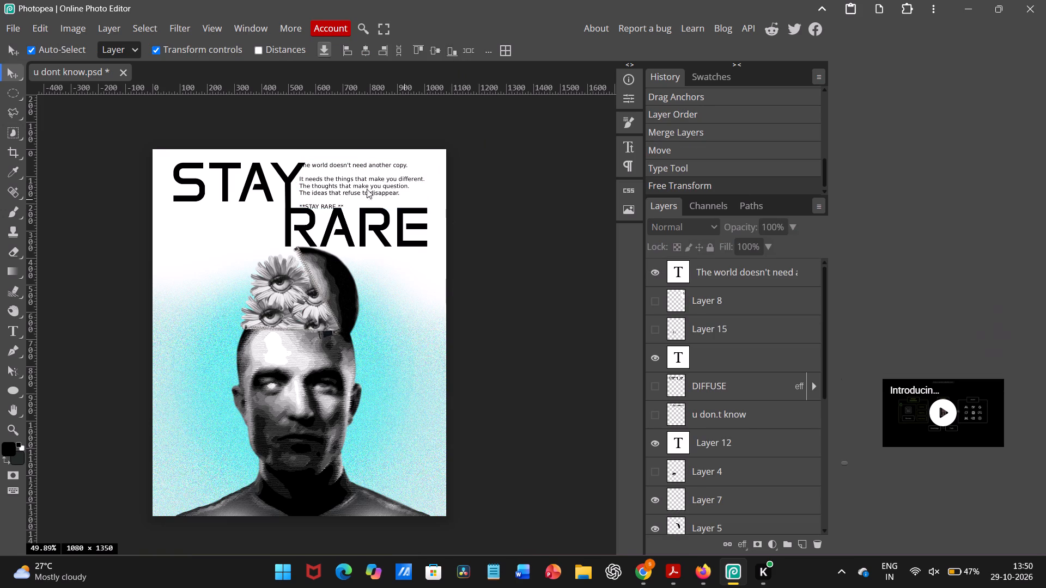
# Nudge the small paragraph slightly right and down, away from the Y of STAY.
pyautogui.moveTo(359, 184); pyautogui.dragTo(366, 187)
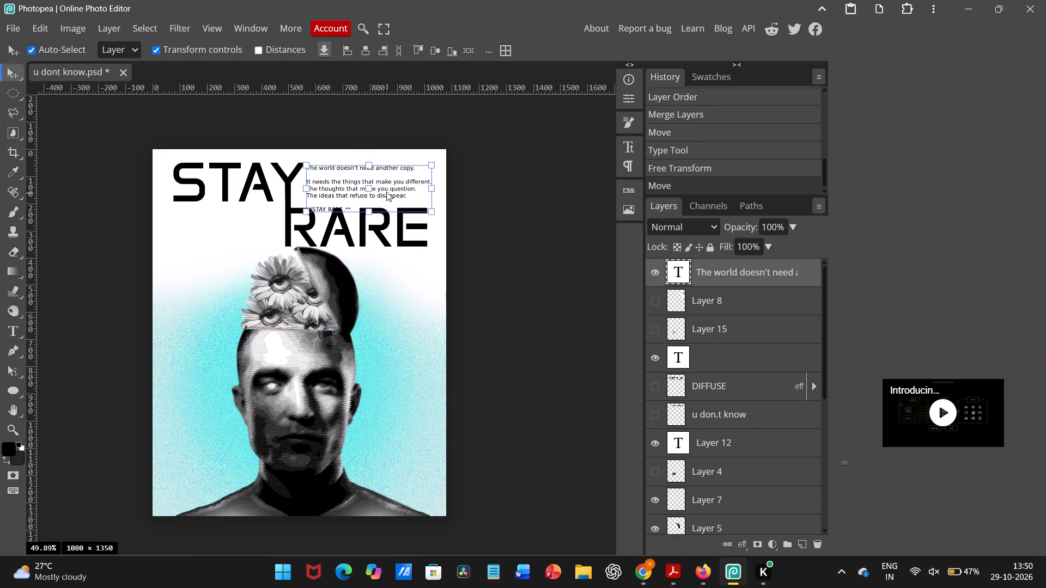
# Delete the closing STAY RARE line, with its asterisks and the blank line above it, from the small paragraph.
pyautogui.tripleClick(384, 191)
pyautogui.doubleClick(384, 191)
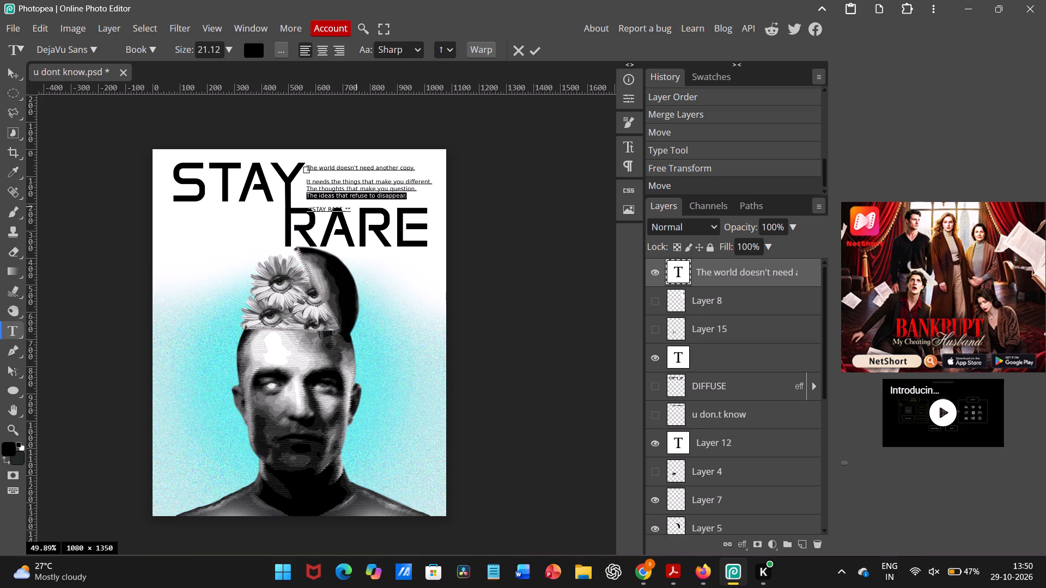
pyautogui.click(355, 205)
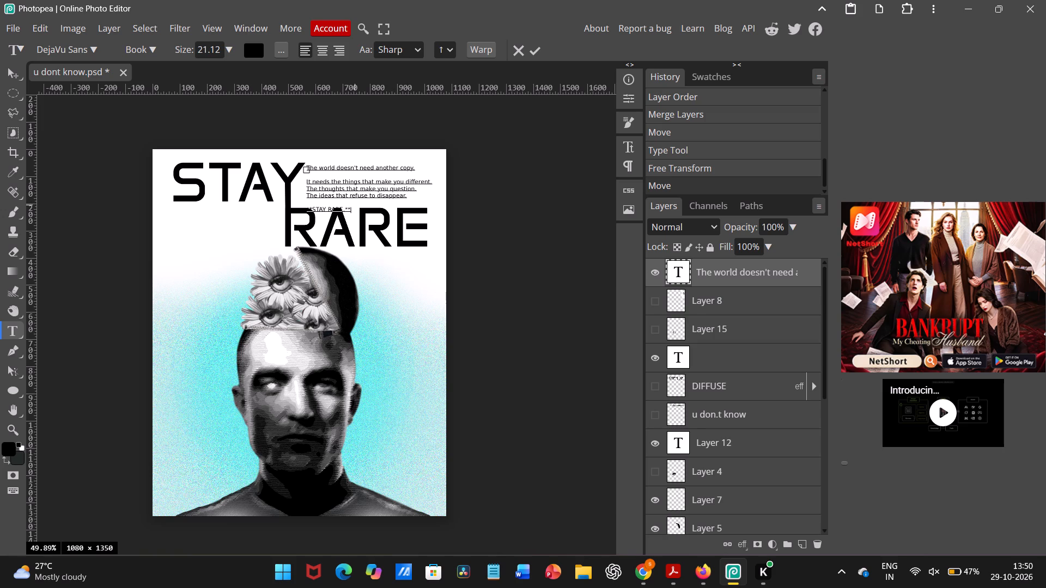
pyautogui.press('BackSpace')
pyautogui.press('BackSpace')
pyautogui.press('BackSpace')
pyautogui.press('BackSpace')
pyautogui.press('BackSpace')
pyautogui.press('BackSpace')
pyautogui.press('BackSpace')
pyautogui.press('BackSpace')
pyautogui.press('BackSpace')
pyautogui.press('BackSpace')
pyautogui.press('BackSpace')
pyautogui.press('BackSpace')
pyautogui.press('BackSpace')
pyautogui.press('BackSpace')
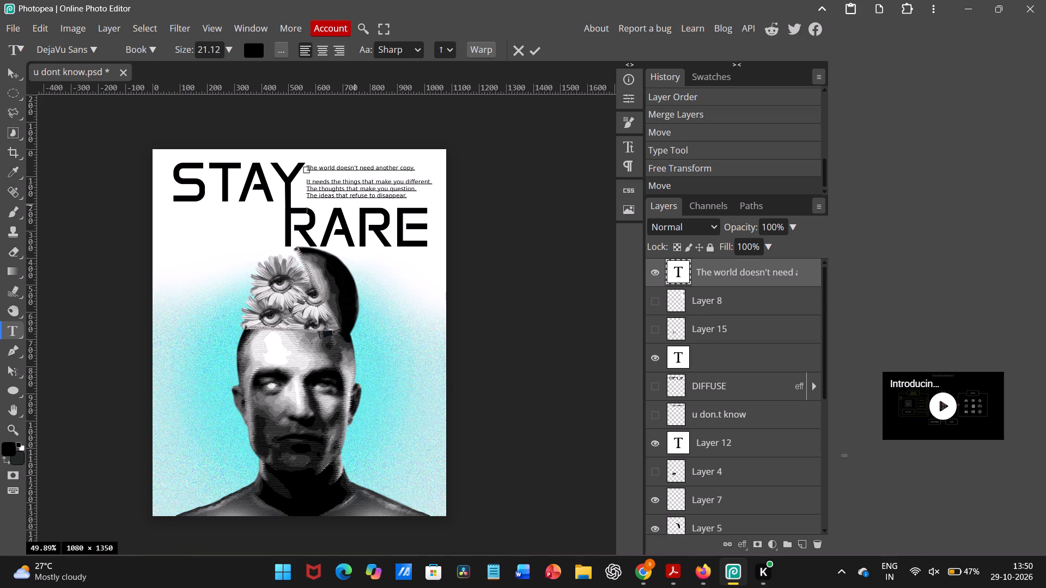
pyautogui.press('BackSpace')
pyautogui.press('BackSpace')
# Recolor all of the small paragraph's text to the very dark grey #1a1d1d.
pyautogui.moveTo(422, 193); pyautogui.dragTo(276, 155)
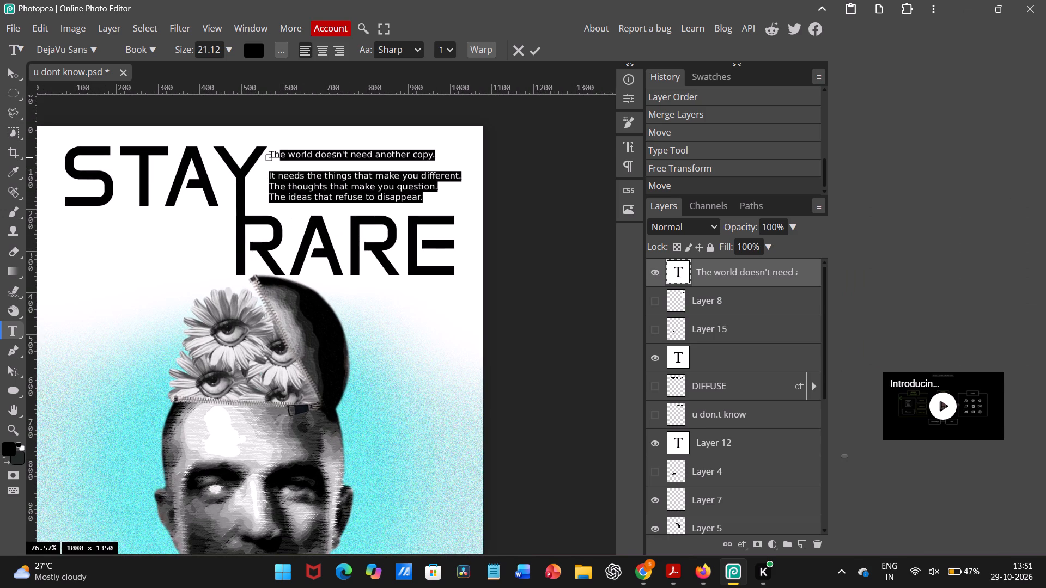
pyautogui.moveTo(276, 155); pyautogui.dragTo(269, 150)
pyautogui.click(248, 45)
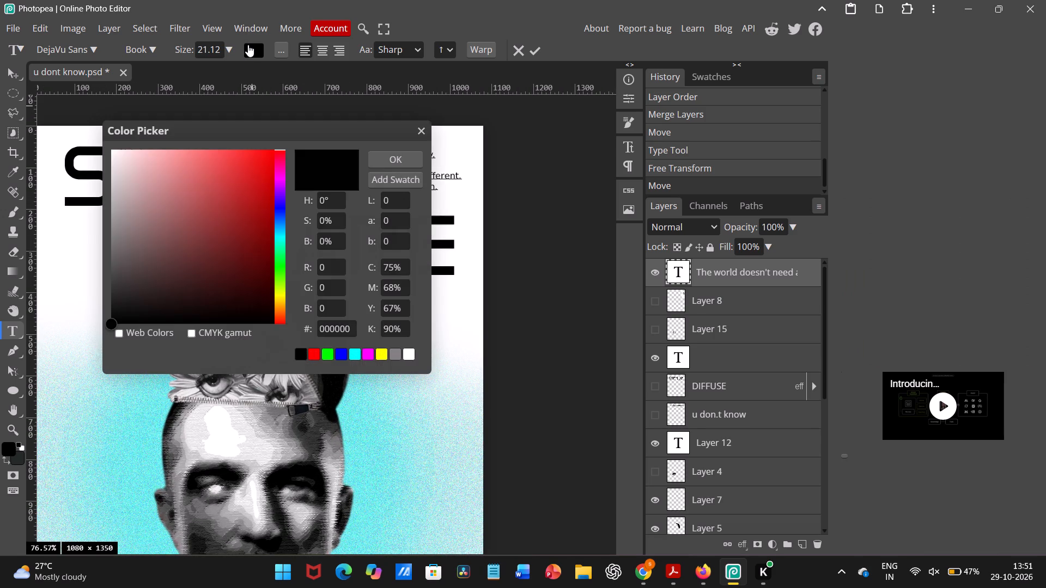
pyautogui.moveTo(228, 192); pyautogui.dragTo(238, 193)
pyautogui.moveTo(282, 134); pyautogui.dragTo(703, 53)
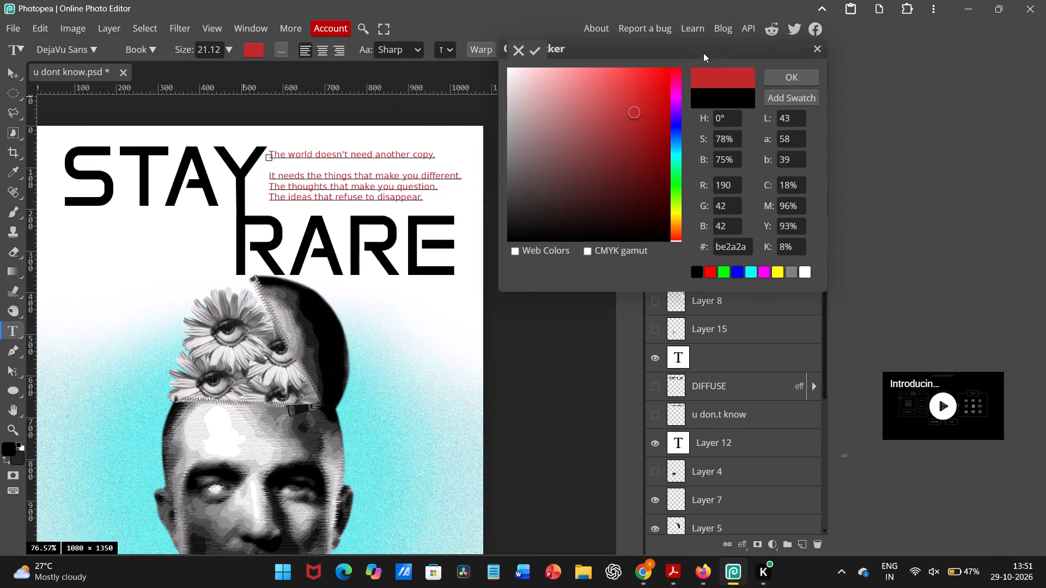
pyautogui.moveTo(703, 53); pyautogui.dragTo(704, 61)
pyautogui.click(704, 61)
pyautogui.scroll(-1, 295, 341)
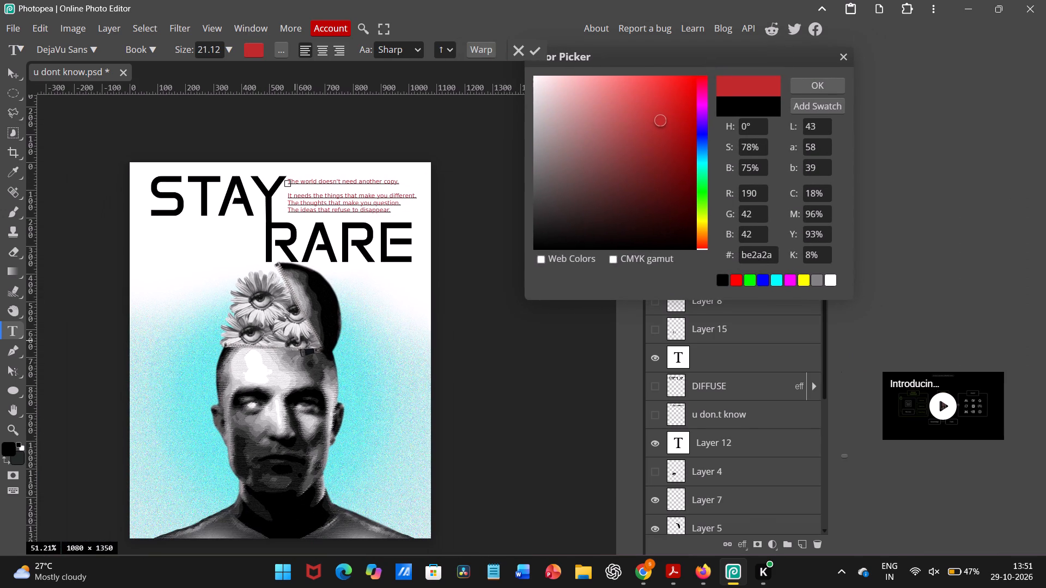
pyautogui.click(780, 280)
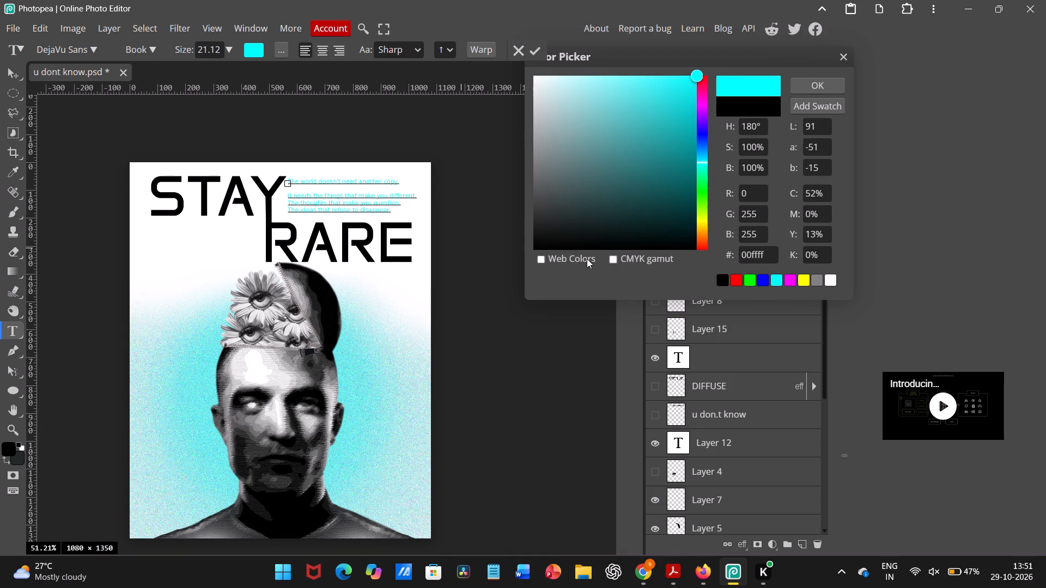
pyautogui.moveTo(568, 230); pyautogui.dragTo(551, 229)
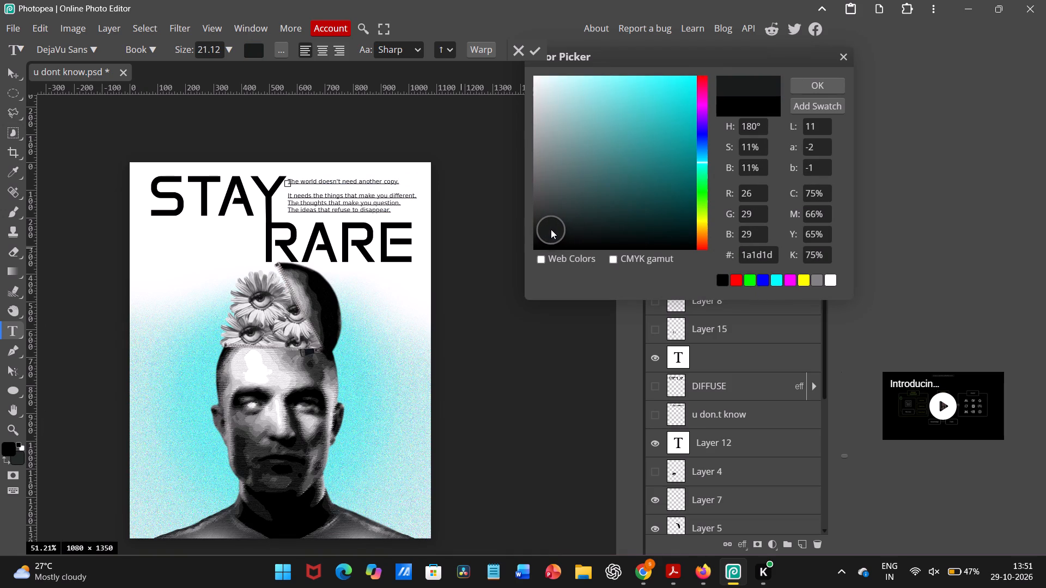
pyautogui.moveTo(551, 229); pyautogui.dragTo(550, 229)
pyautogui.click(799, 83)
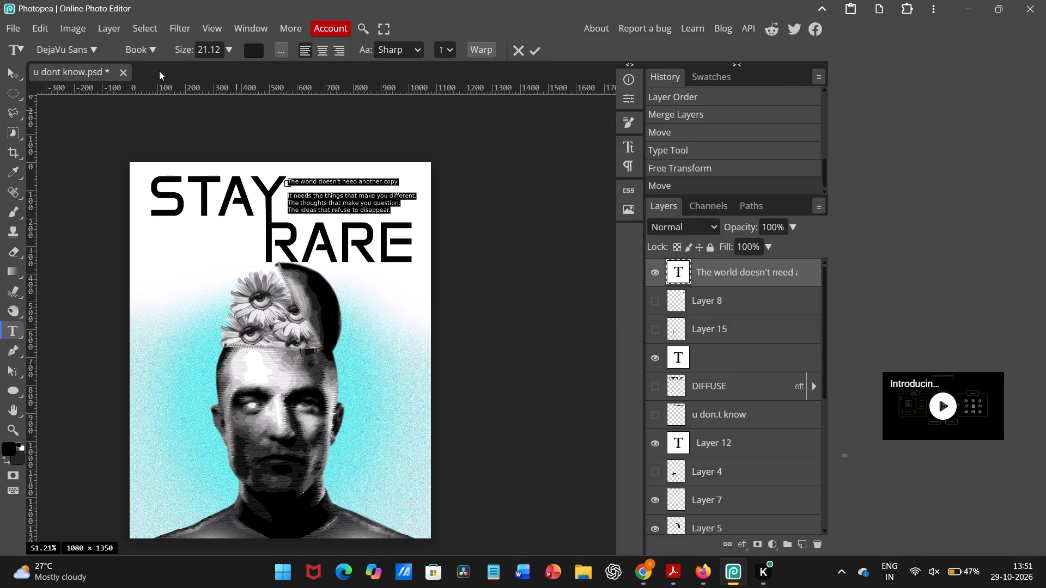
# Change the paragraph's font to Dearest Open, finish text editing and deselect the layer.
pyautogui.click(89, 47)
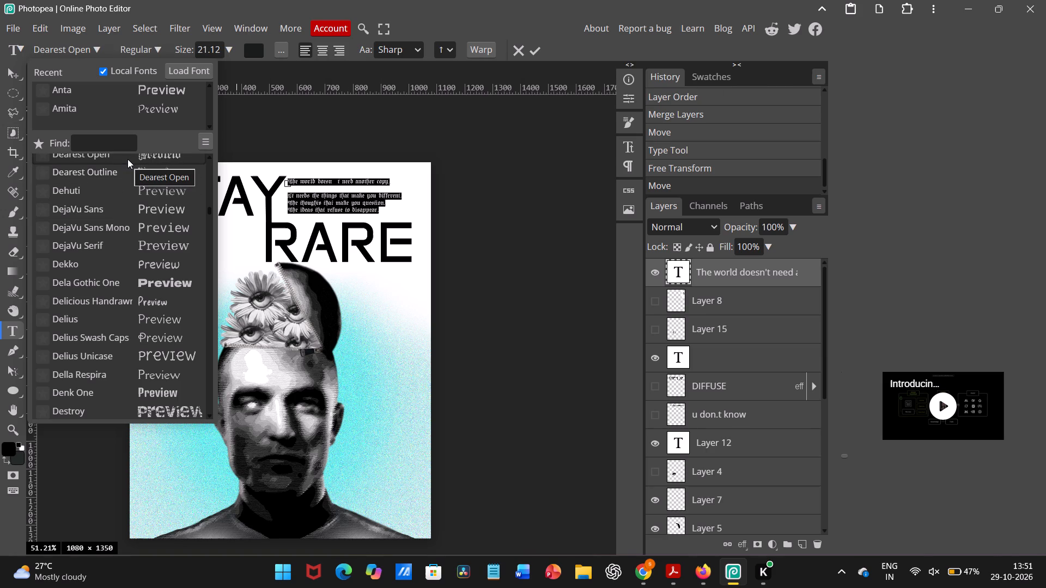
pyautogui.click(127, 159)
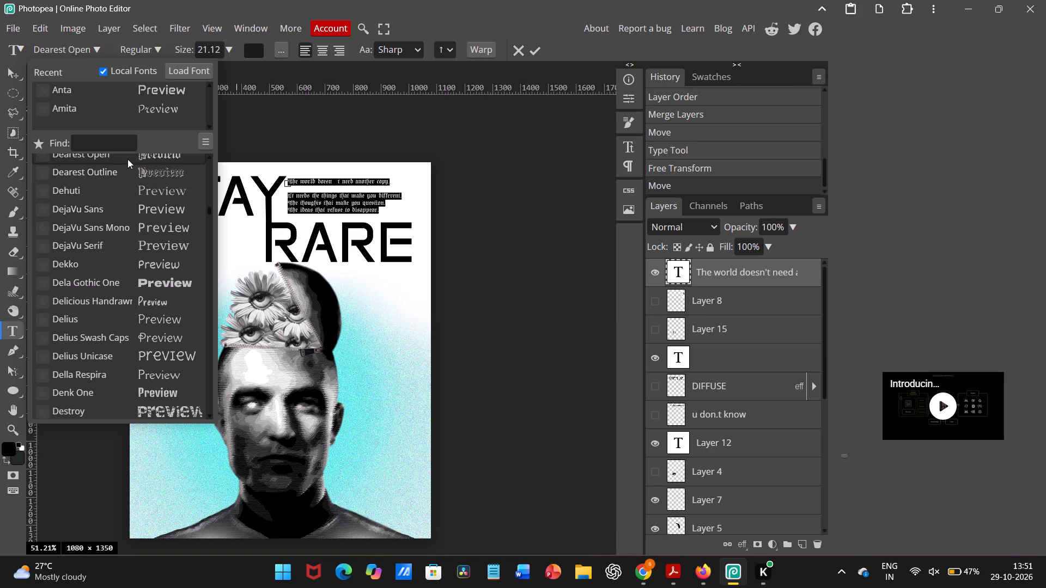
pyautogui.click(533, 50)
pyautogui.click(529, 158)
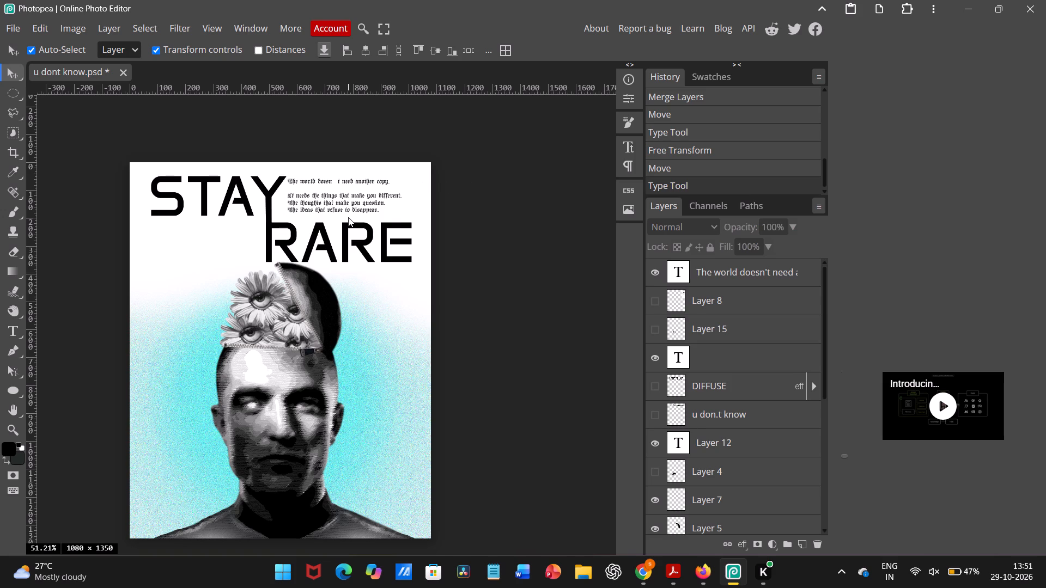
# Reopen the small paragraph for editing and remove the blank line between its first and second sentences.
pyautogui.click(337, 203)
pyautogui.click(337, 203)
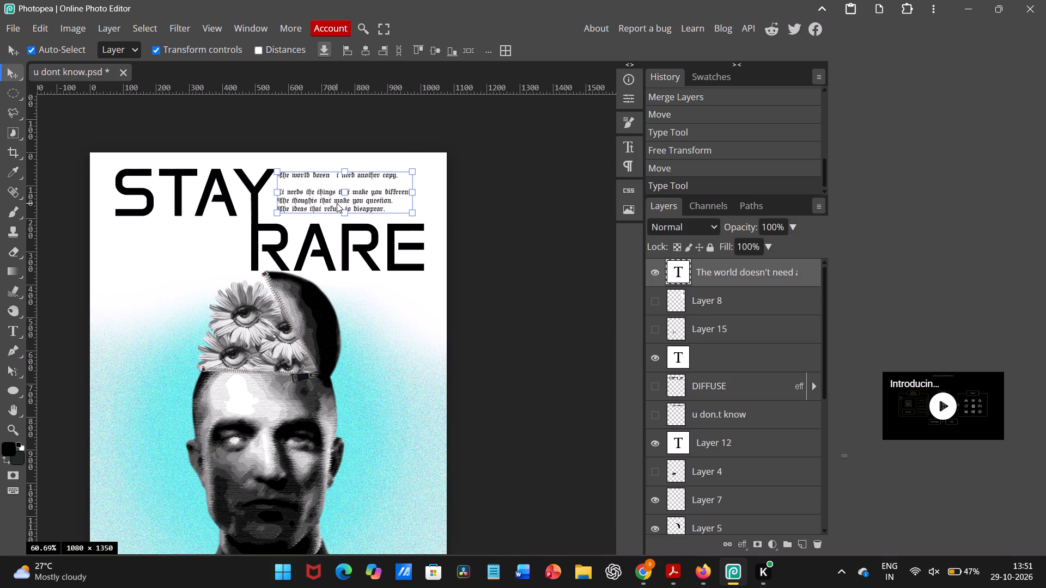
pyautogui.tripleClick(392, 191)
pyautogui.click(392, 191)
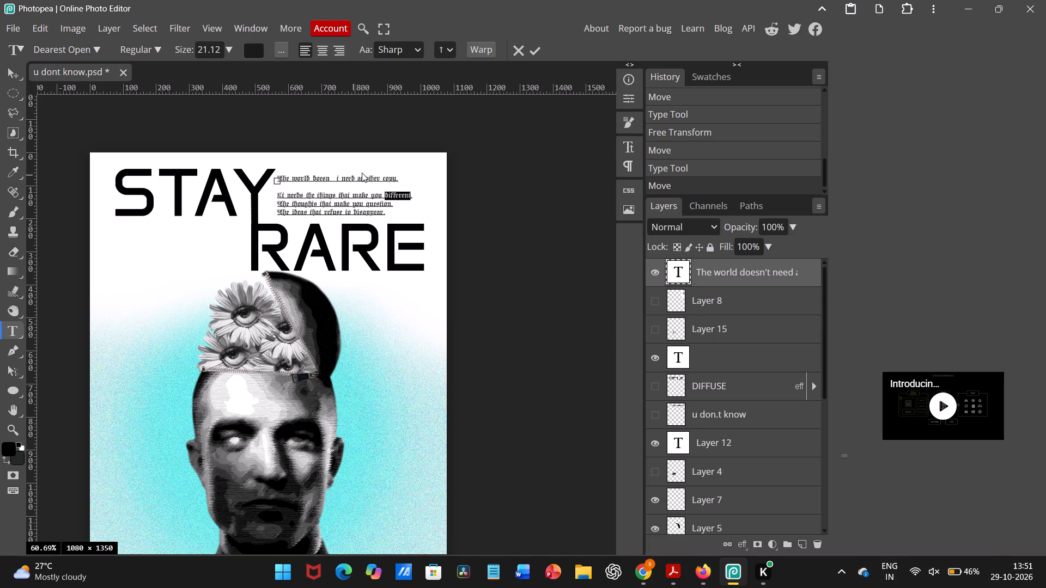
pyautogui.click(277, 194)
pyautogui.press('BackSpace')
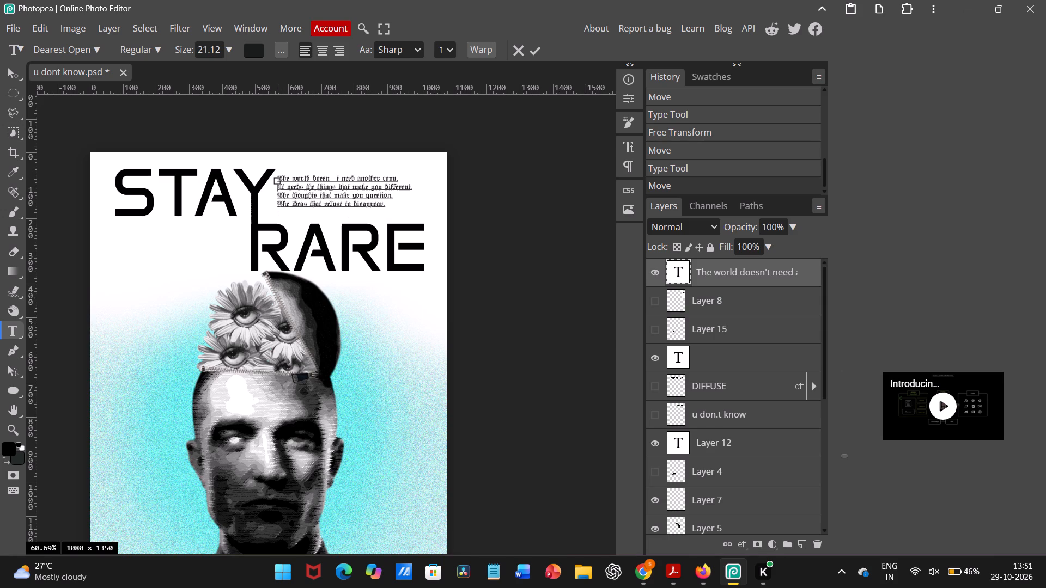
# Shift the four-line paragraph slightly right and down, nearer to RARE, and finish text editing.
pyautogui.moveTo(433, 195); pyautogui.dragTo(435, 199)
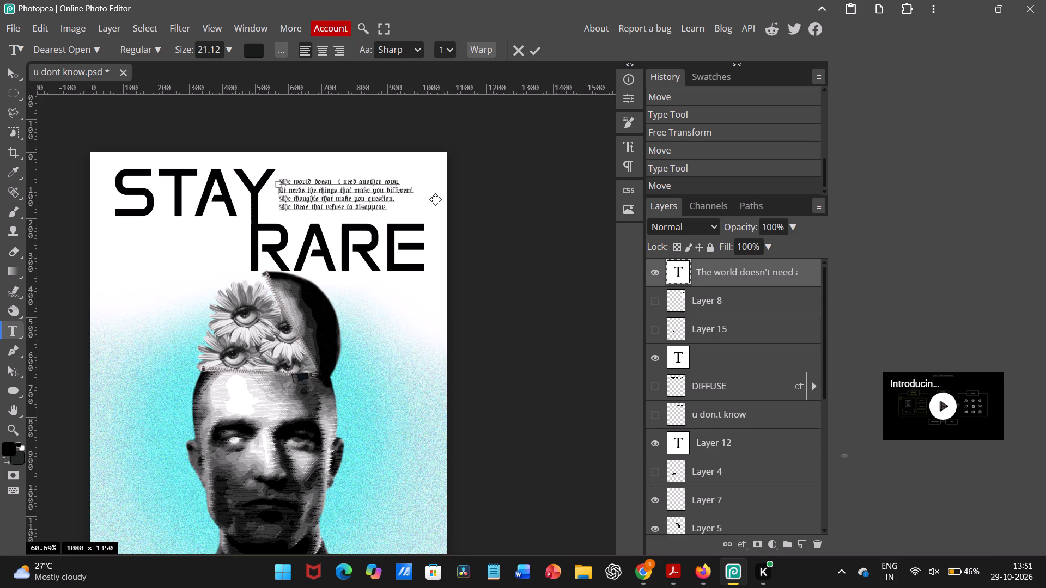
pyautogui.moveTo(435, 199); pyautogui.dragTo(446, 206)
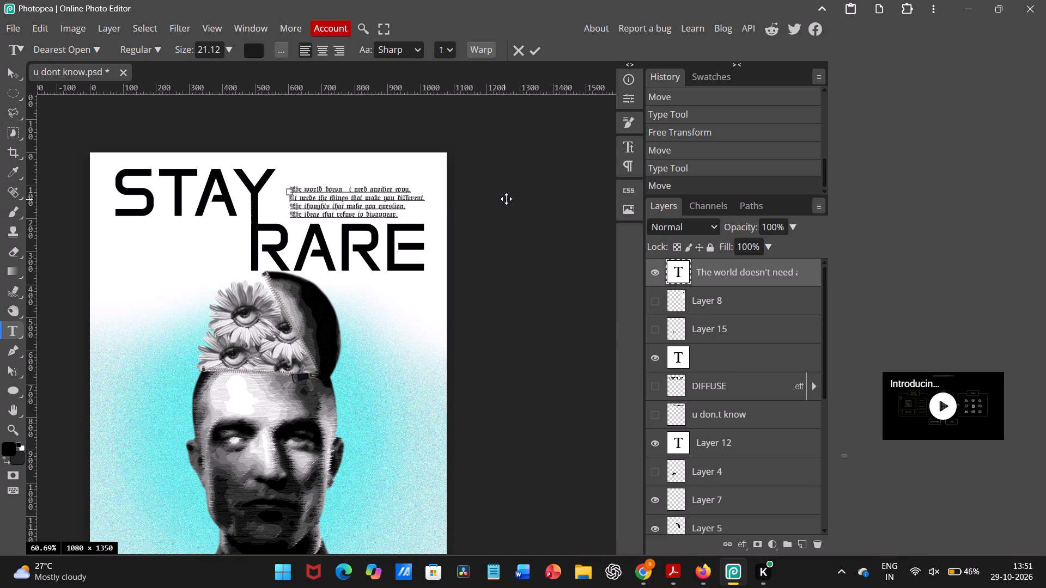
pyautogui.click(540, 53)
pyautogui.click(515, 218)
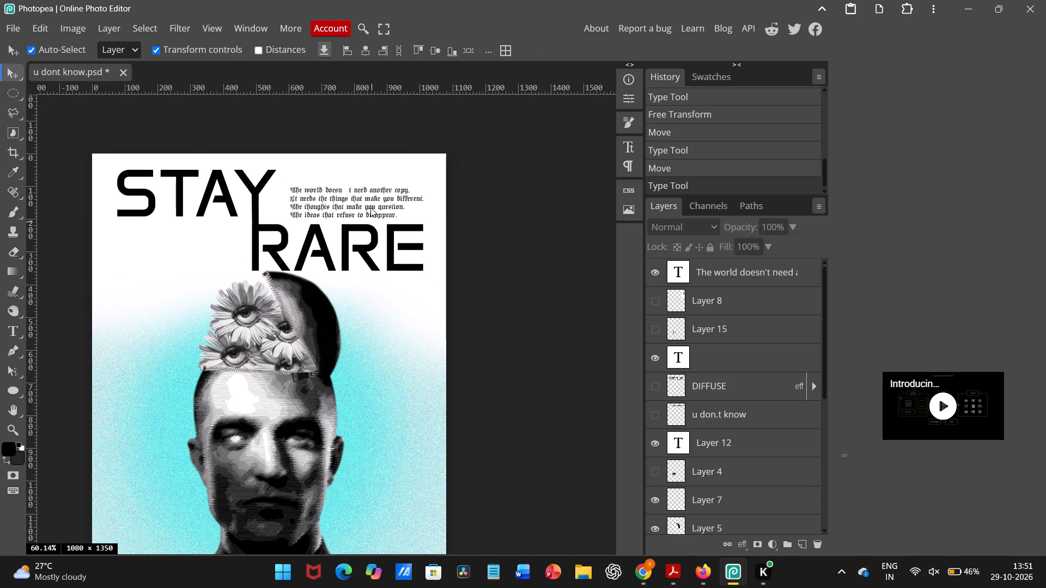
# Move the small paragraph left against the stem of the Y, resting just above RARE, and deselect it.
pyautogui.click(369, 205)
pyautogui.moveTo(369, 205); pyautogui.dragTo(348, 205)
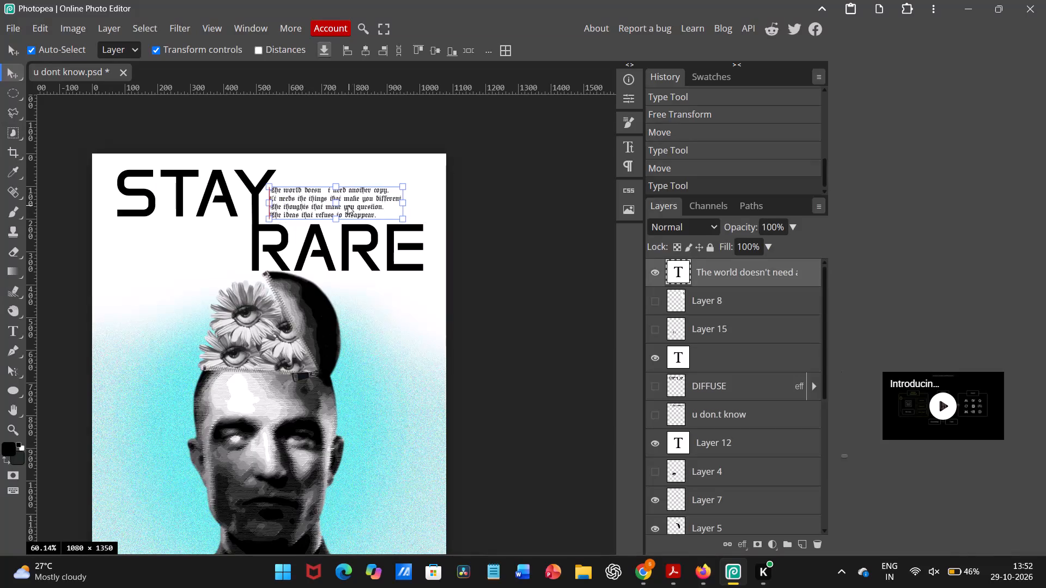
pyautogui.moveTo(348, 205); pyautogui.dragTo(342, 209)
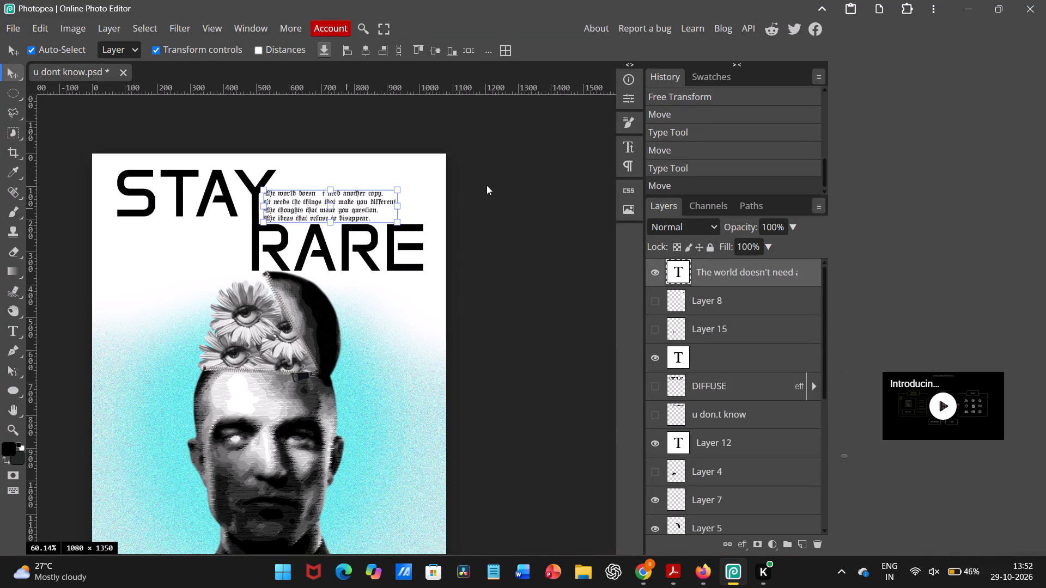
pyautogui.click(526, 181)
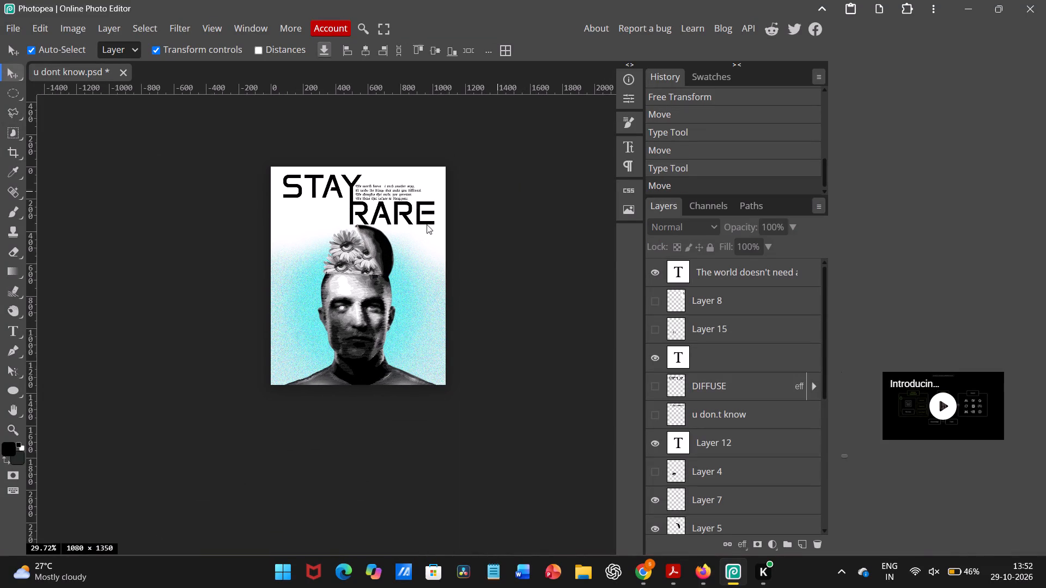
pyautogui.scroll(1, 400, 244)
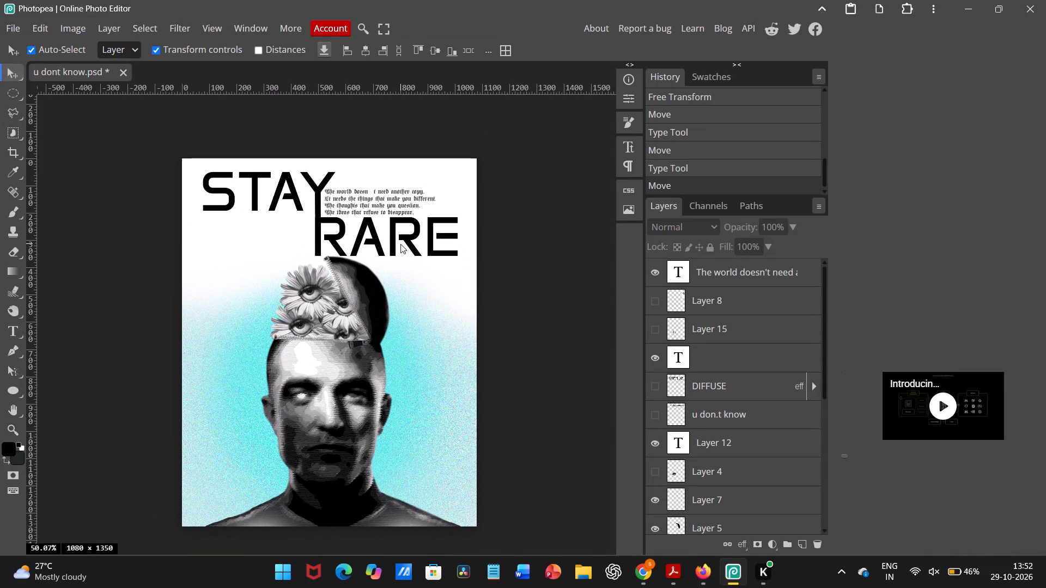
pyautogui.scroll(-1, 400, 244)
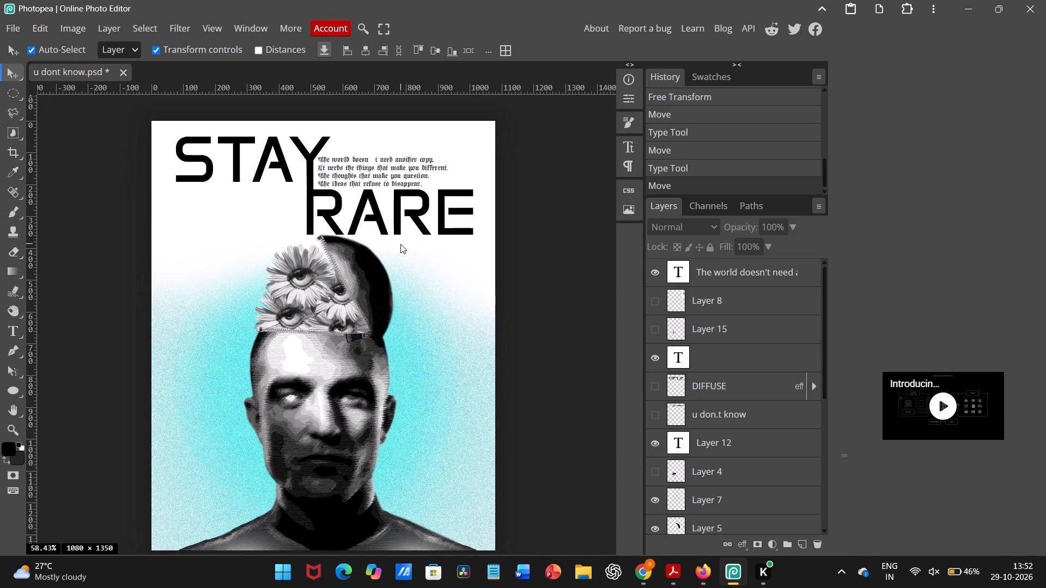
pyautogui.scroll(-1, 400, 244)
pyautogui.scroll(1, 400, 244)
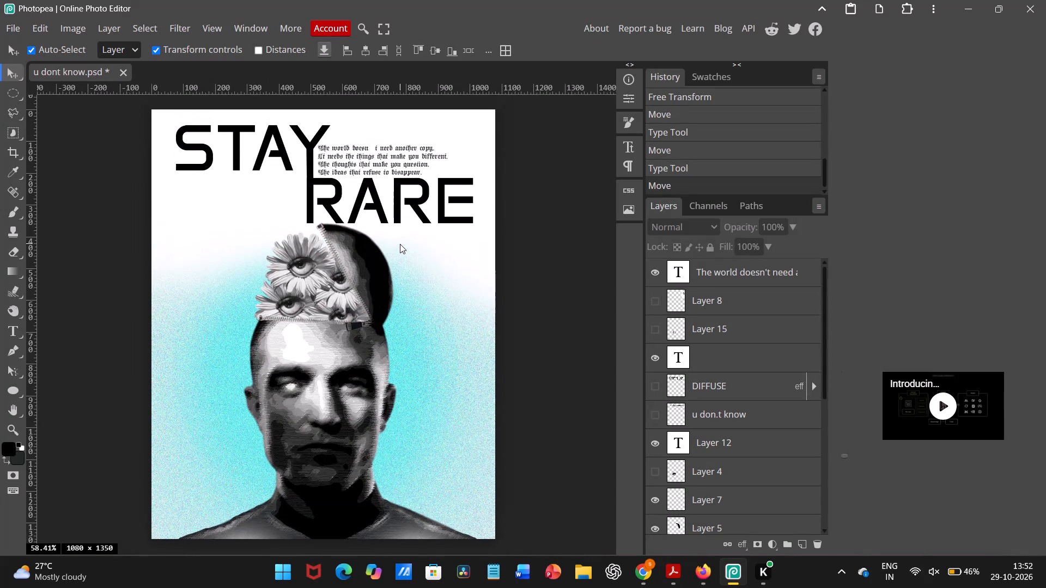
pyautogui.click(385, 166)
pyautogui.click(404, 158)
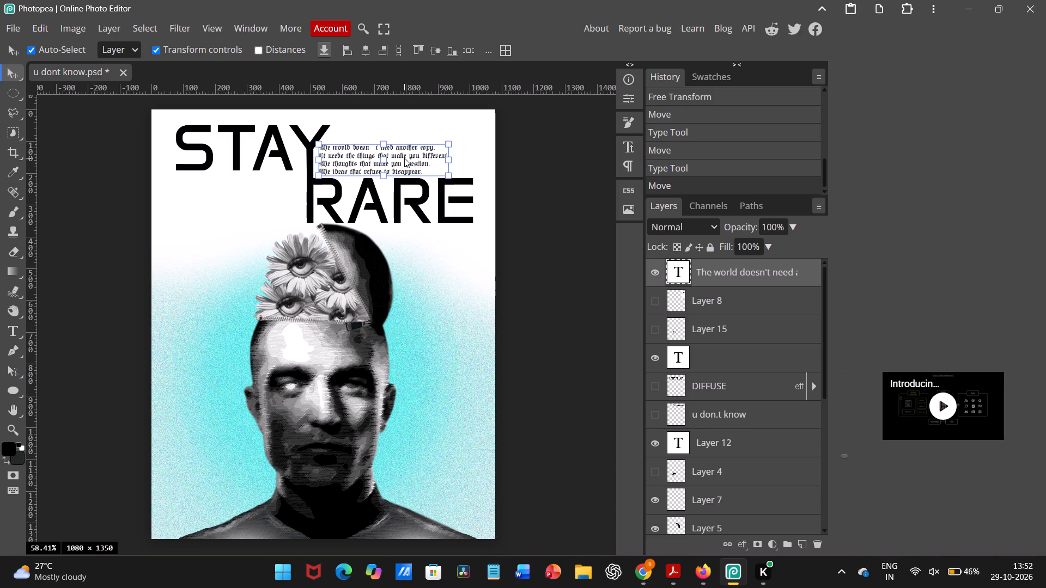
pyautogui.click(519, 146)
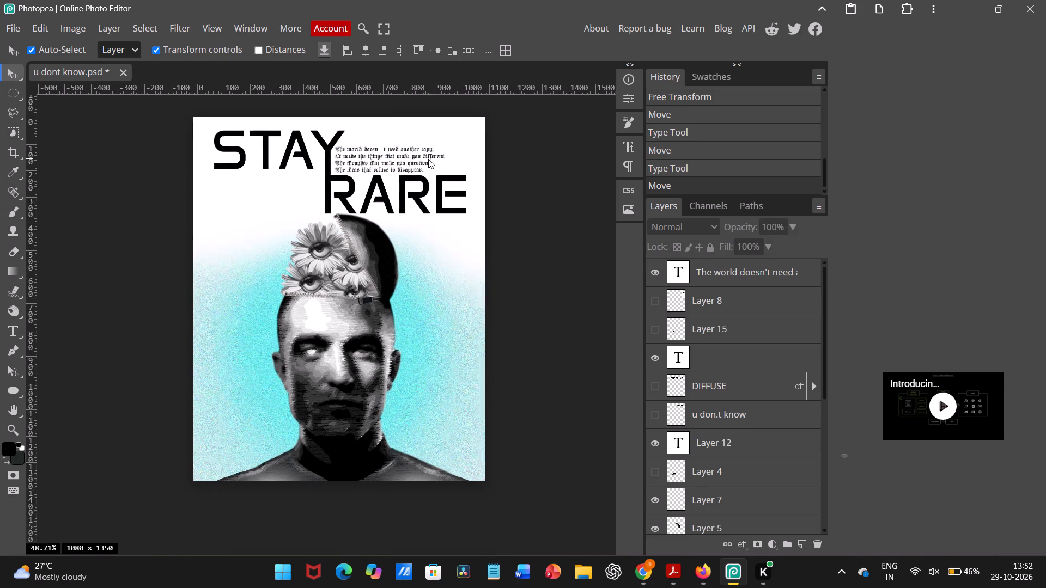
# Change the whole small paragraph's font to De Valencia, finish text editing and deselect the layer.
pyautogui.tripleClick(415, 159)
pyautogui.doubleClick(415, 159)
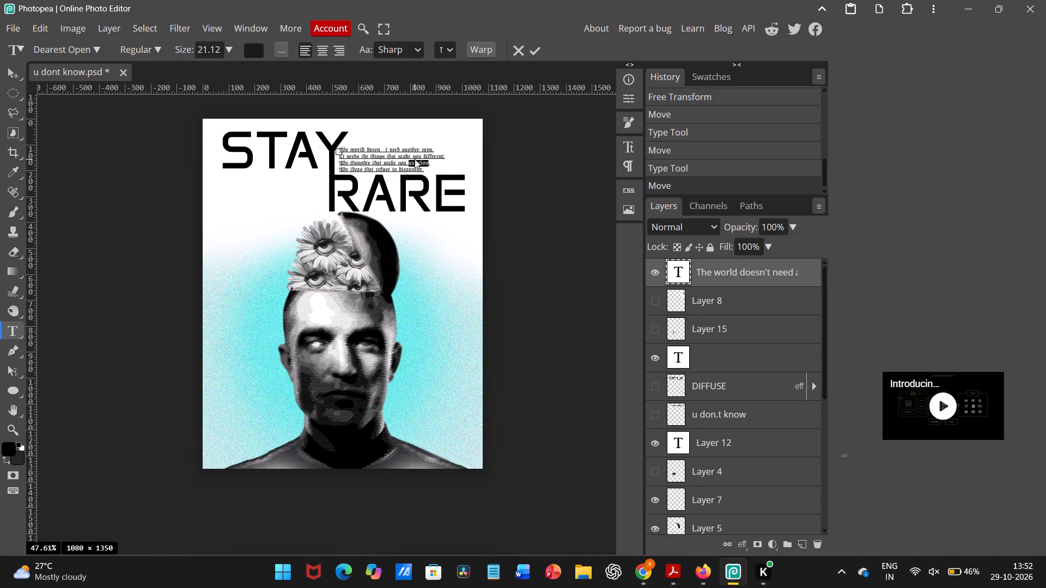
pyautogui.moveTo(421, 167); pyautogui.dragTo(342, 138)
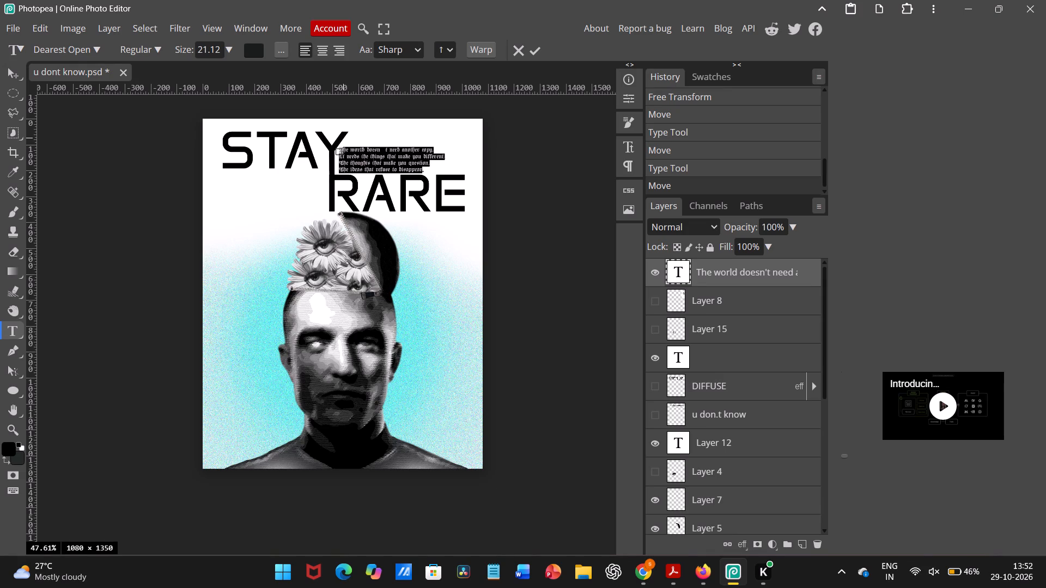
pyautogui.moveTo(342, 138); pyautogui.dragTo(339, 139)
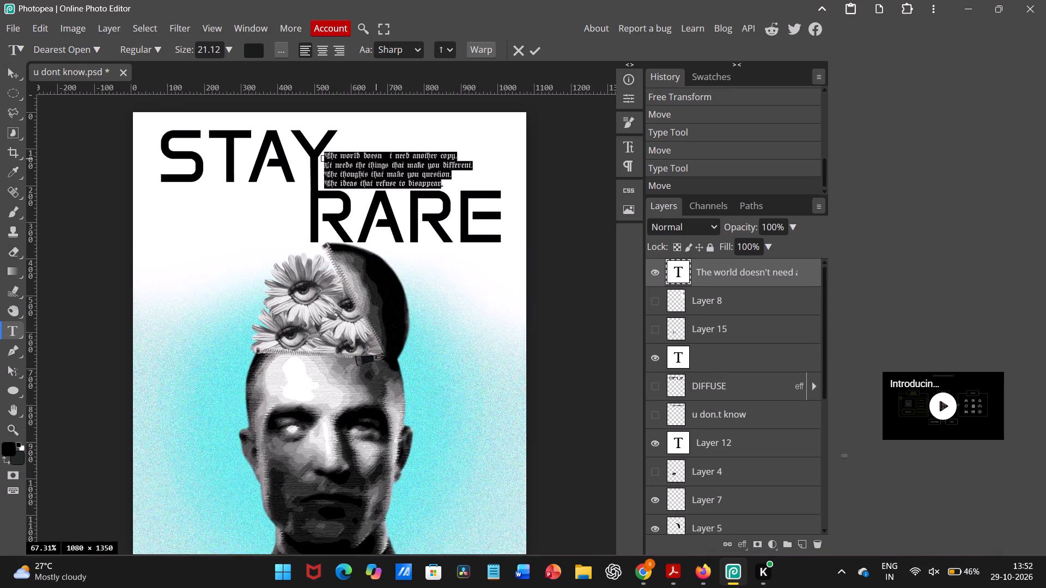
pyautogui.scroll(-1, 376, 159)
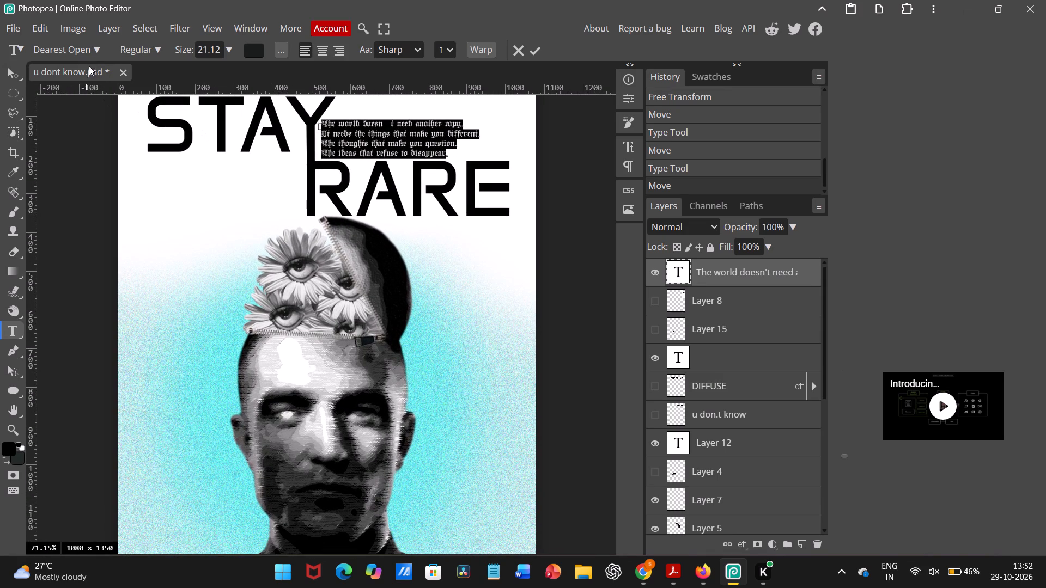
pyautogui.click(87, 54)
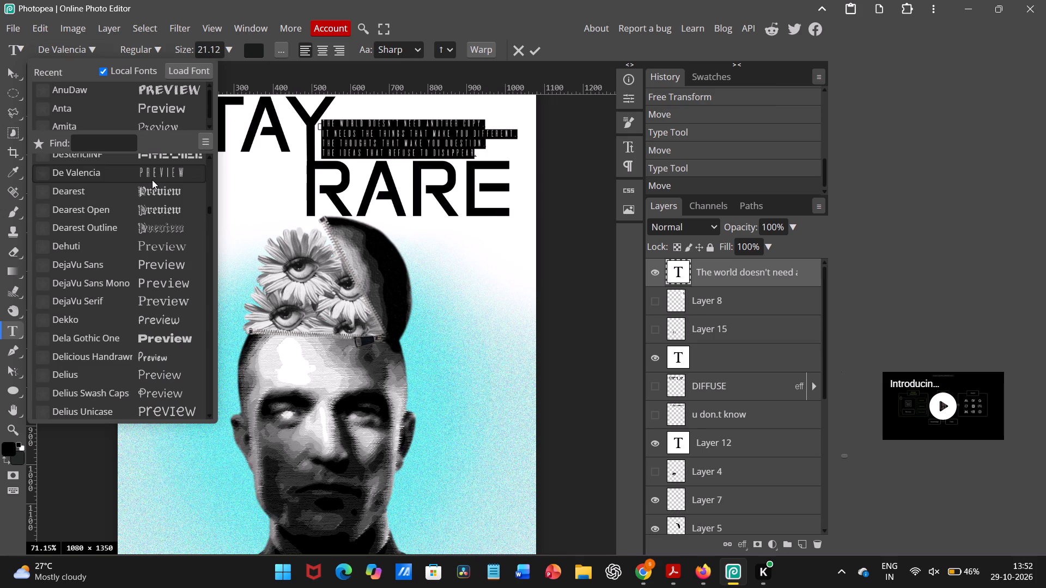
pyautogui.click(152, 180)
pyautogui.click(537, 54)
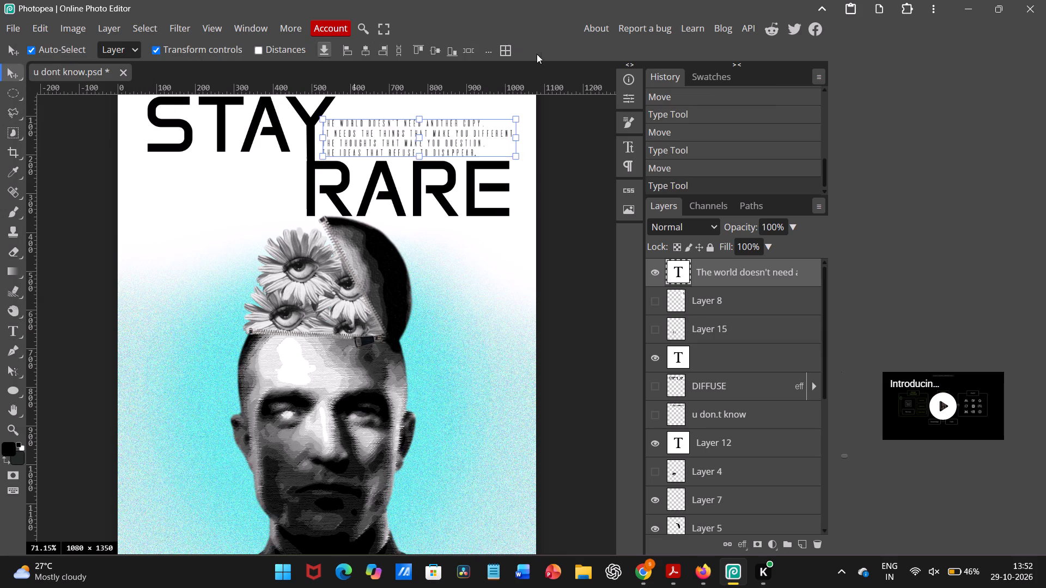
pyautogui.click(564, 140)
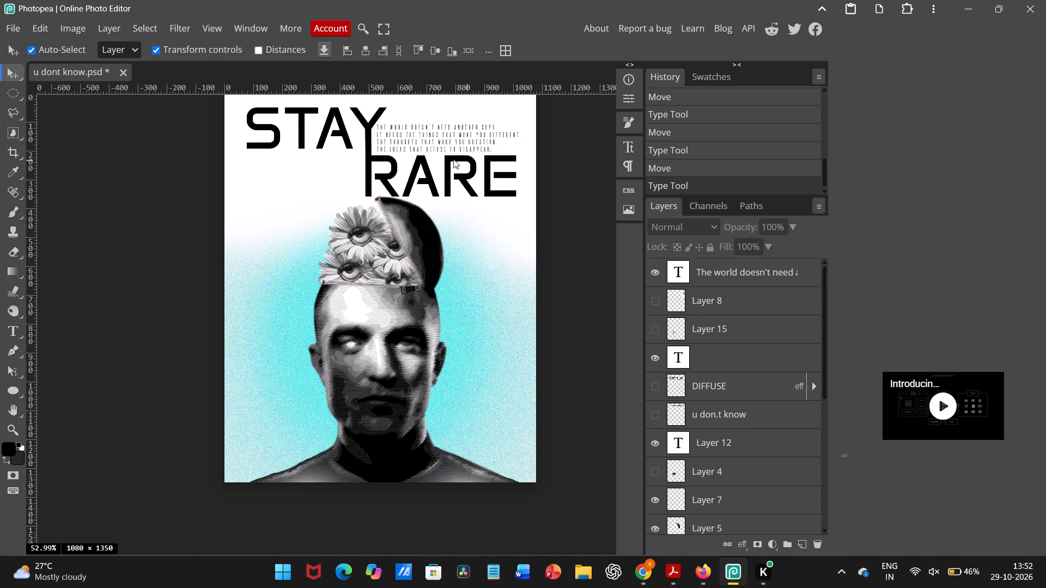
# Examine the poster at several magnifications to judge how the restyled paragraph sits between STAY and RARE.
pyautogui.scroll(1, 398, 131)
pyautogui.hscroll(2, 299, 160)
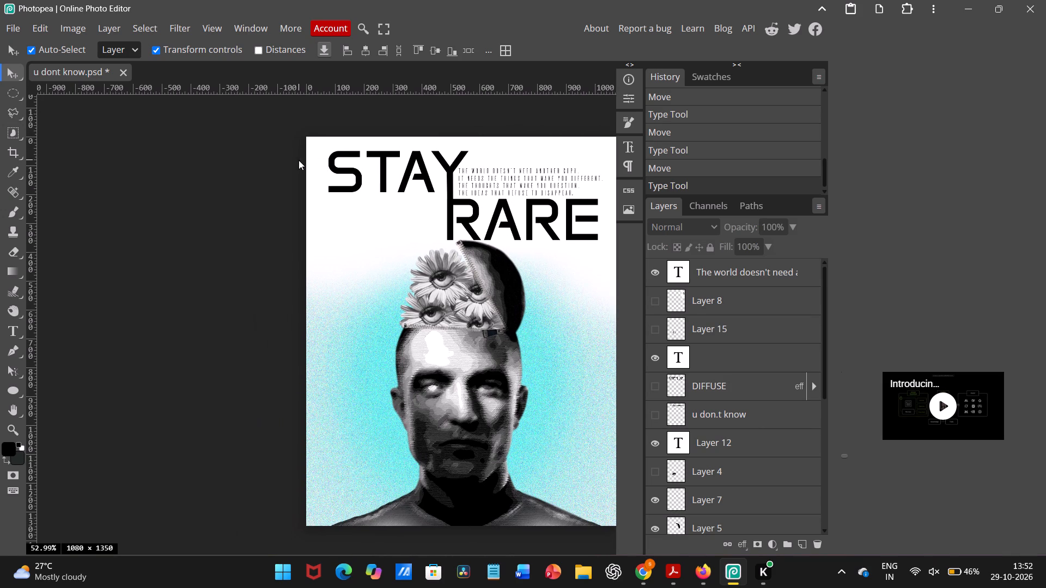
pyautogui.hscroll(-1, 299, 160)
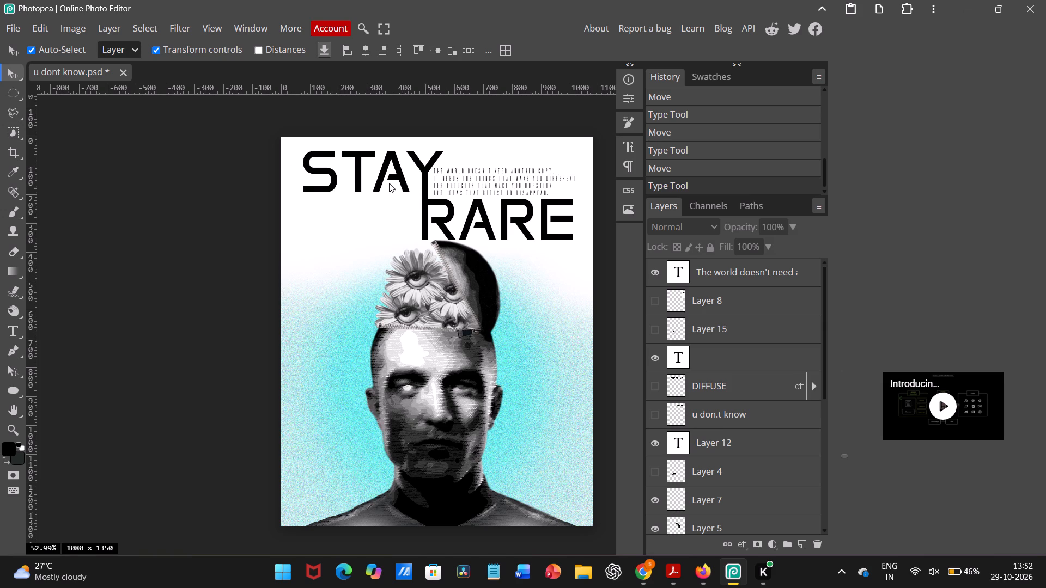
pyautogui.hscroll(-1, 389, 183)
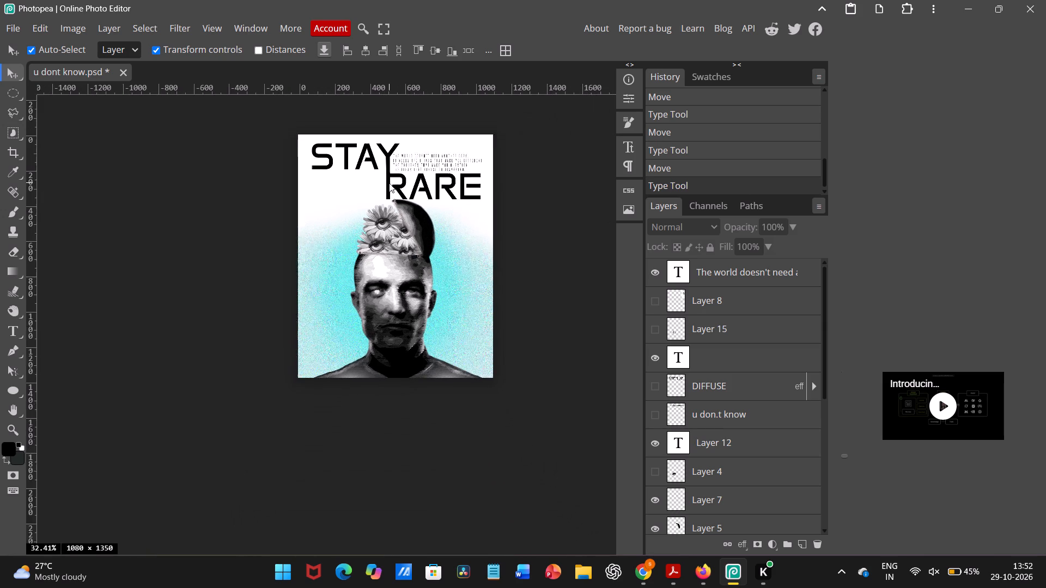
pyautogui.scroll(1, 389, 183)
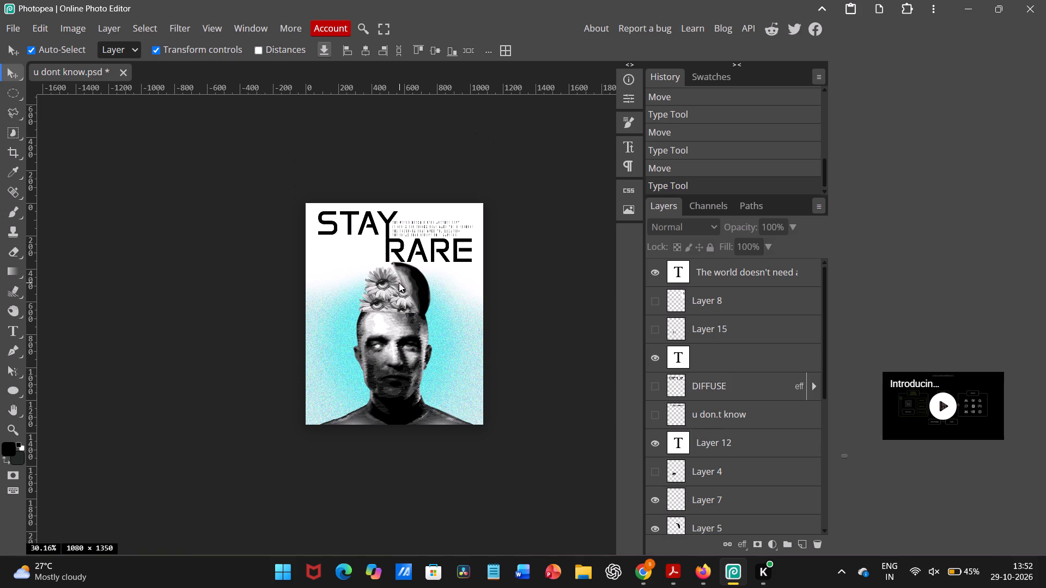
pyautogui.scroll(1, 378, 319)
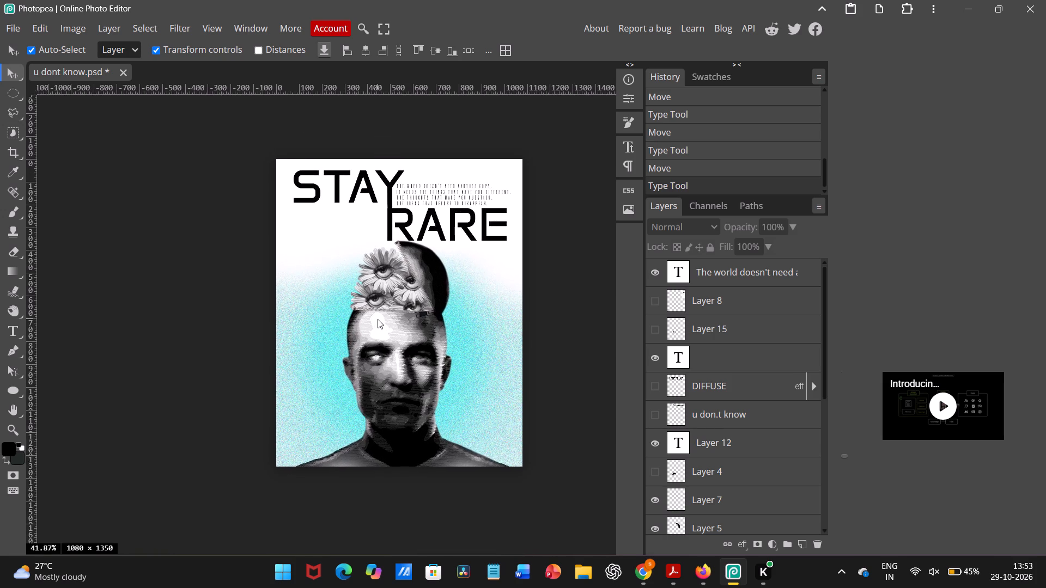
pyautogui.scroll(1, 378, 319)
pyautogui.hscroll(1, 378, 319)
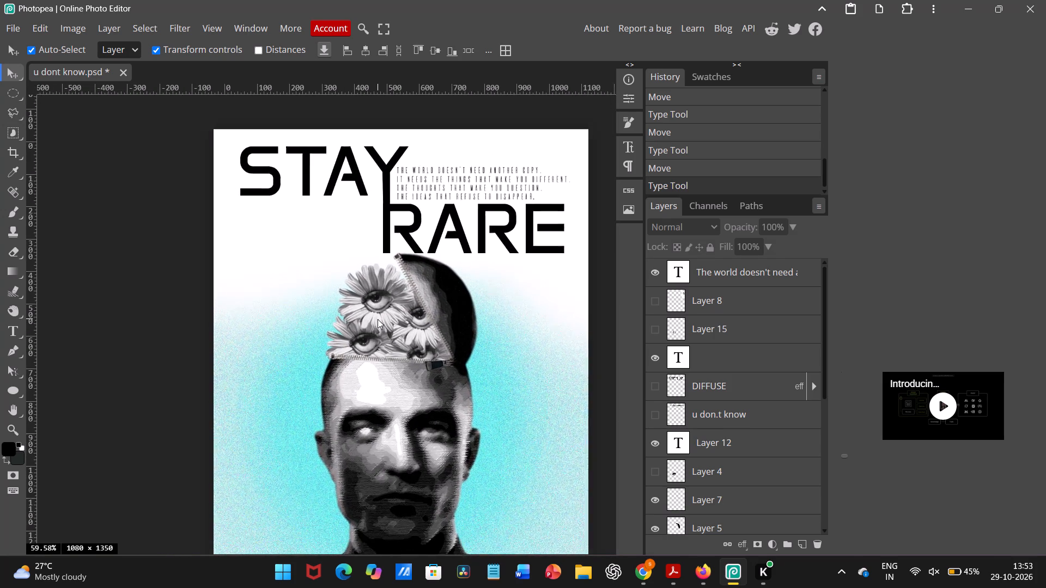
# Compare alternative fonts on the whole small paragraph, set it to Digory Doodles and finish text editing.
pyautogui.tripleClick(434, 189)
pyautogui.doubleClick(434, 189)
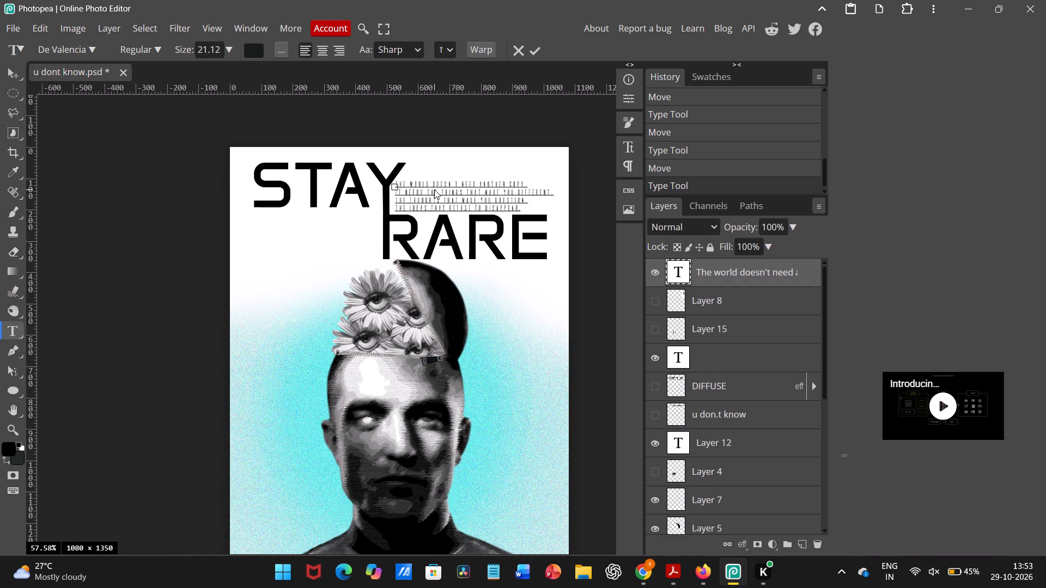
pyautogui.moveTo(524, 209); pyautogui.dragTo(363, 180)
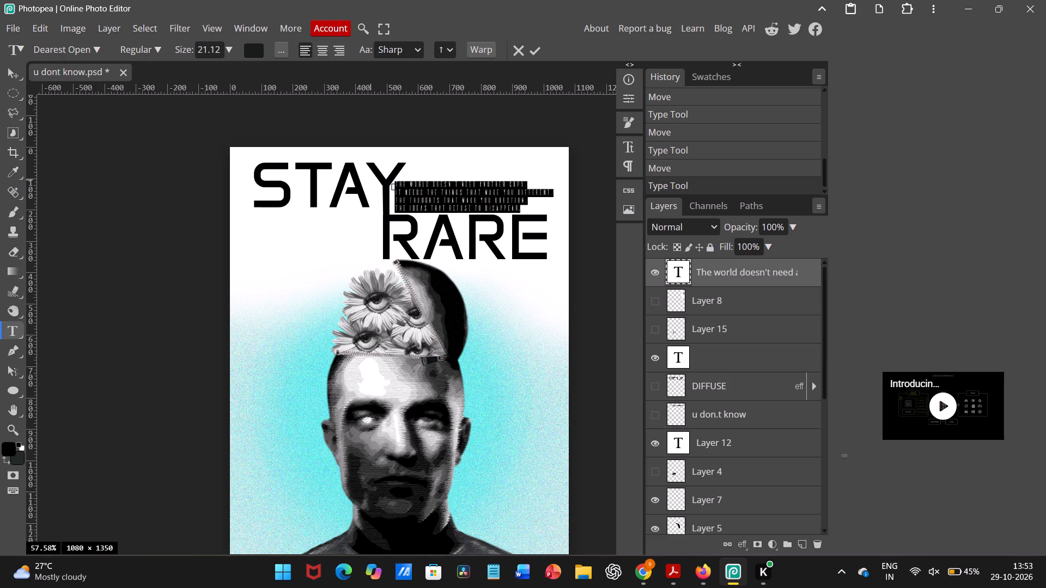
pyautogui.moveTo(363, 180); pyautogui.dragTo(360, 180)
pyautogui.click(58, 45)
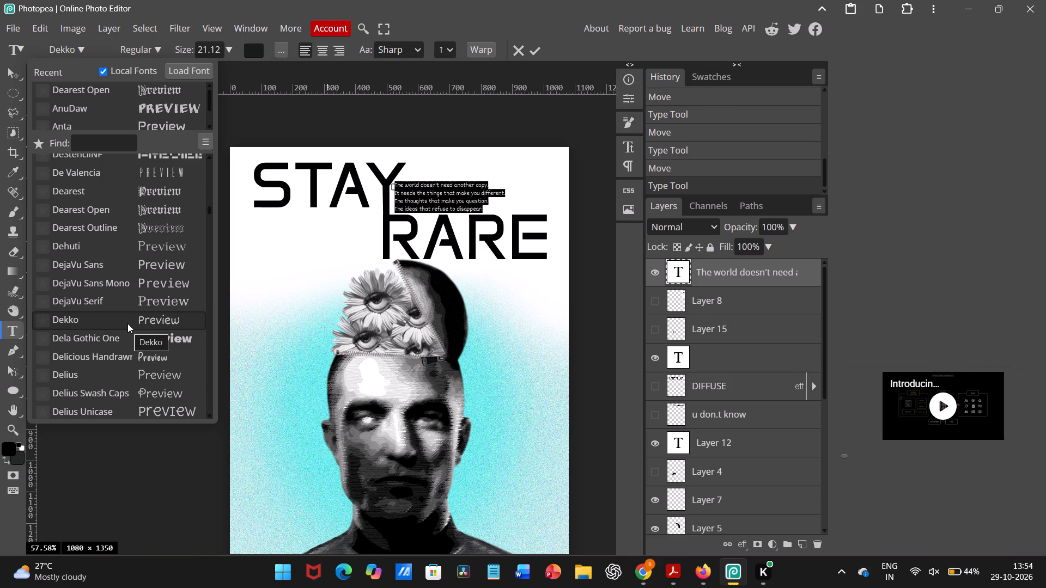
pyautogui.scroll(-1, 127, 334)
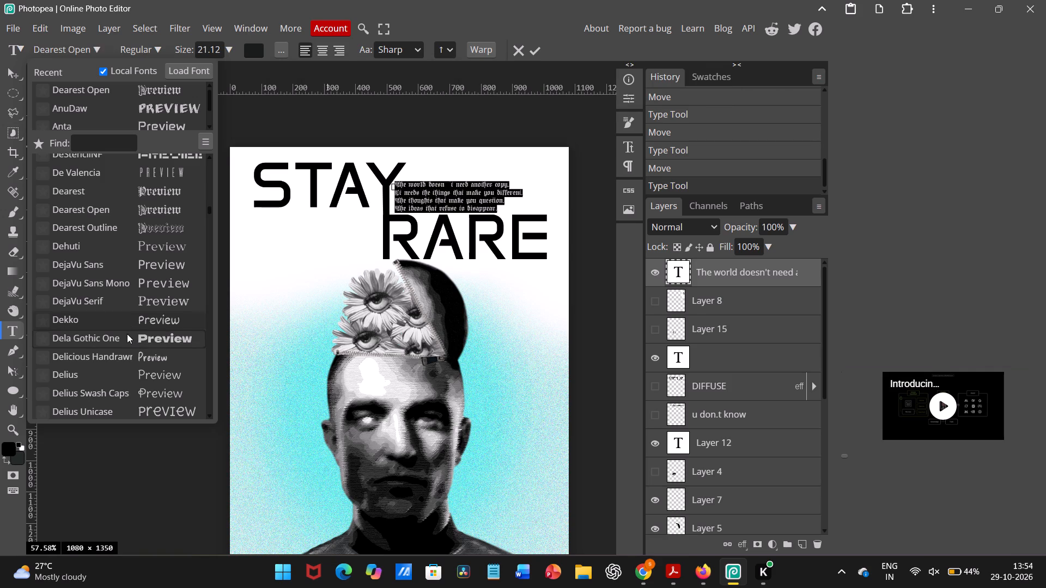
pyautogui.scroll(-1, 127, 334)
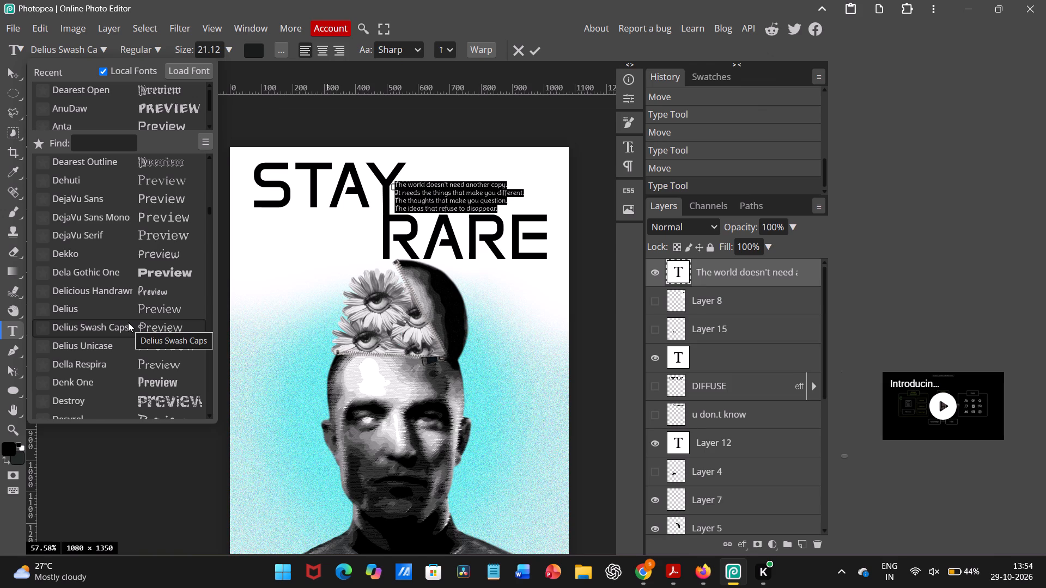
pyautogui.scroll(-1, 128, 322)
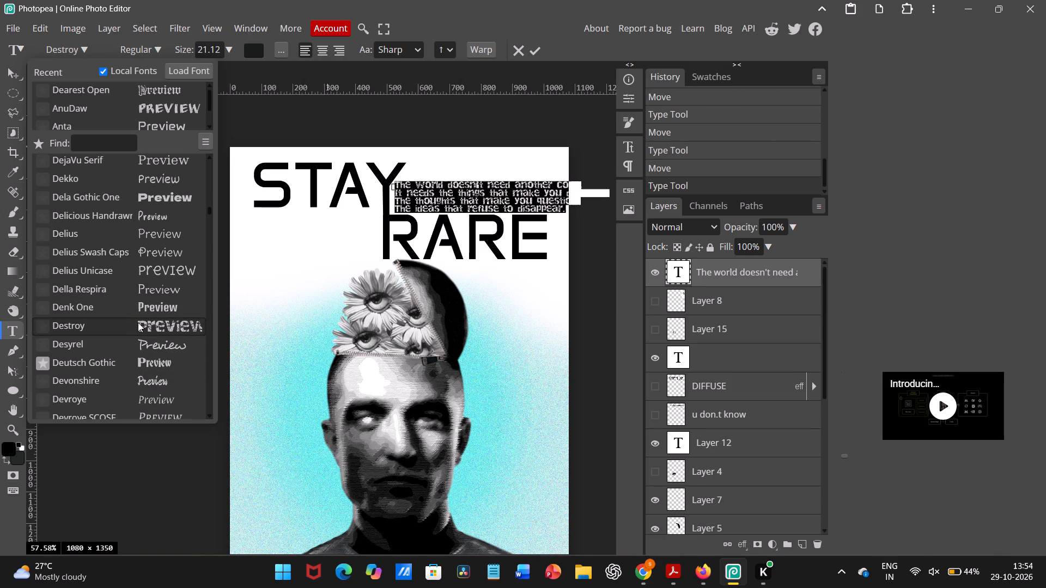
pyautogui.scroll(-1, 138, 322)
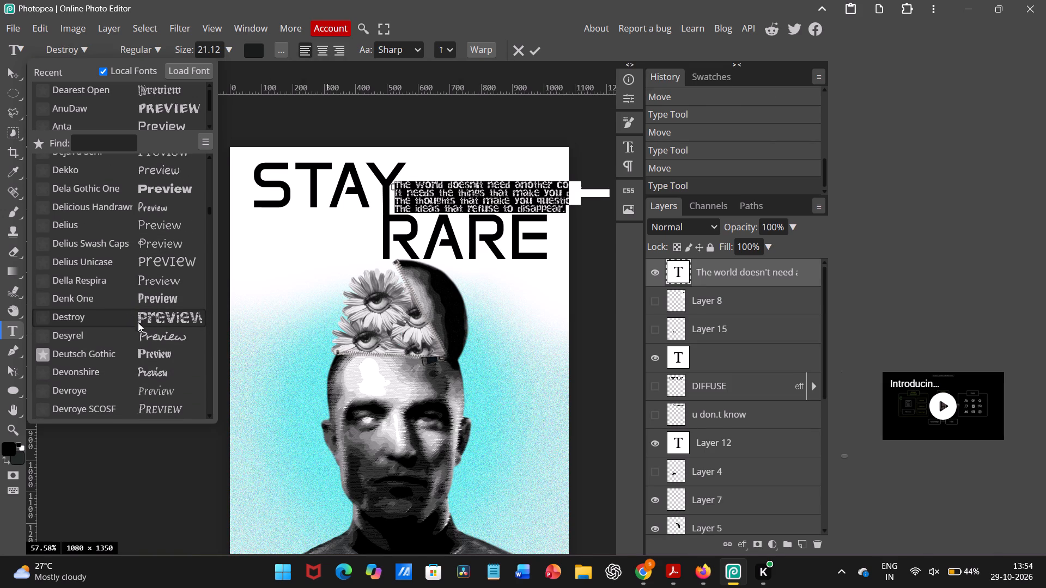
pyautogui.scroll(-1, 138, 322)
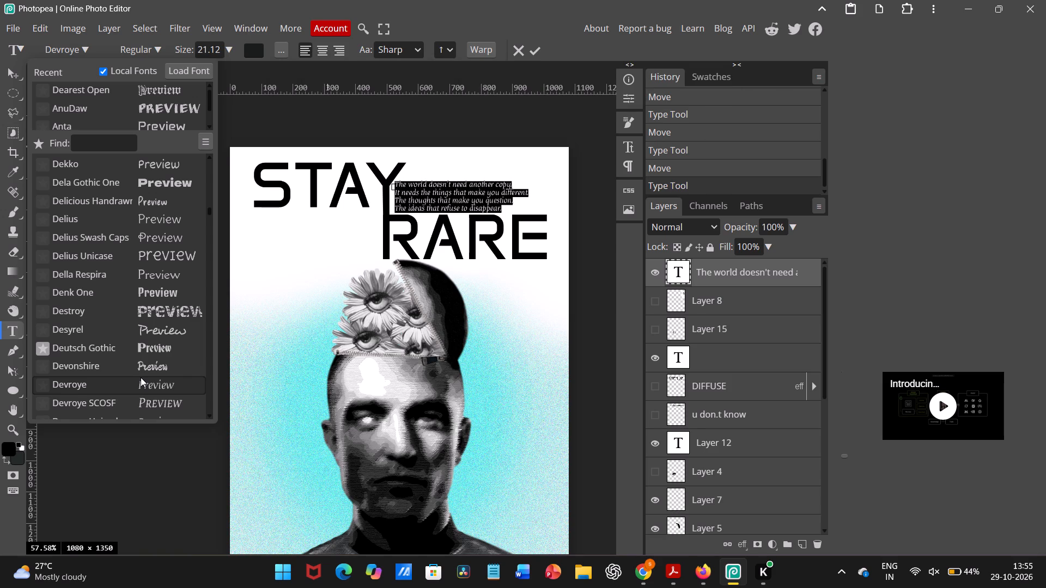
pyautogui.scroll(-1, 141, 377)
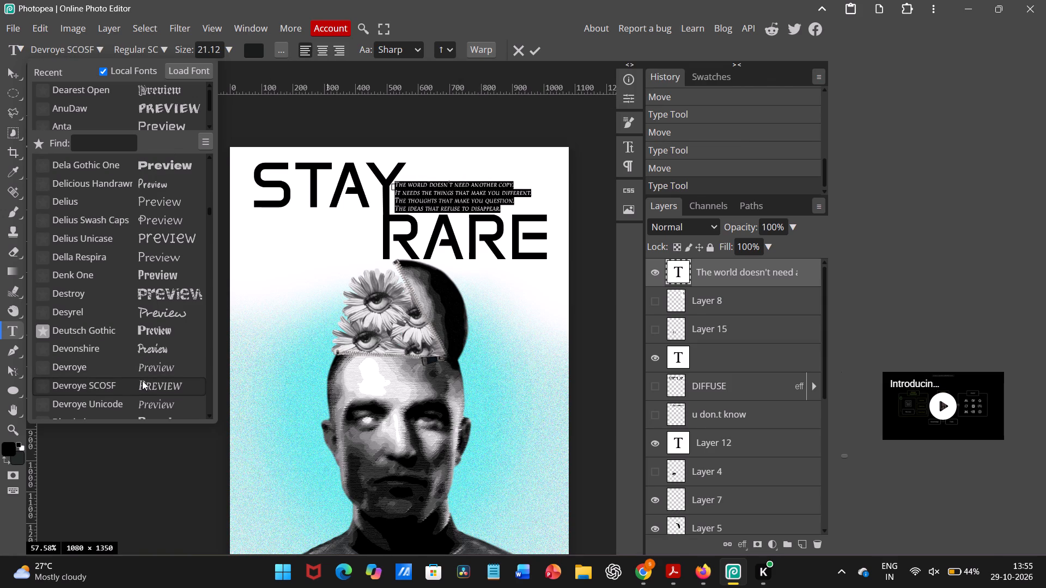
pyautogui.scroll(-1, 142, 381)
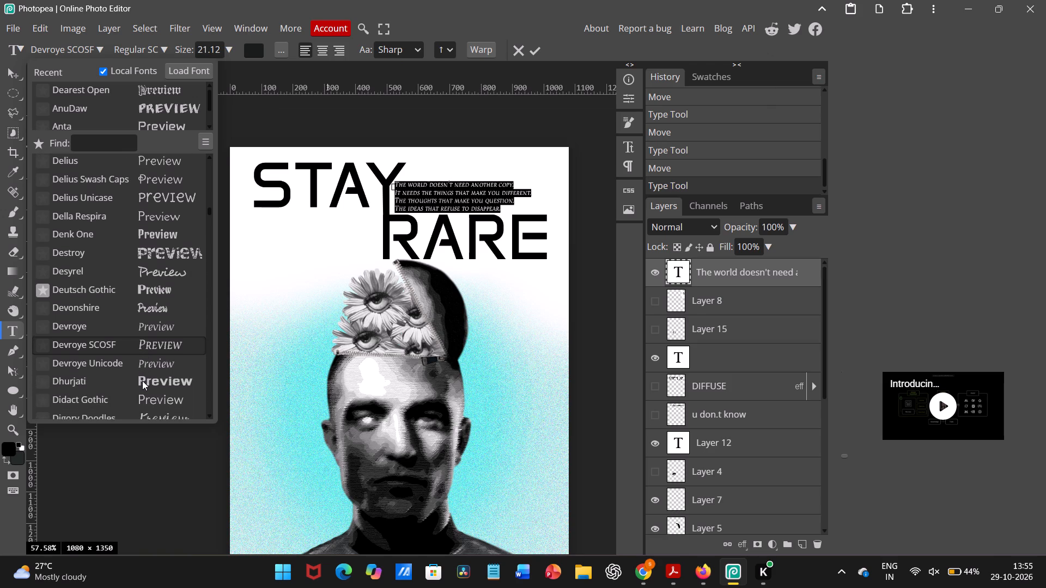
pyautogui.scroll(-1, 142, 381)
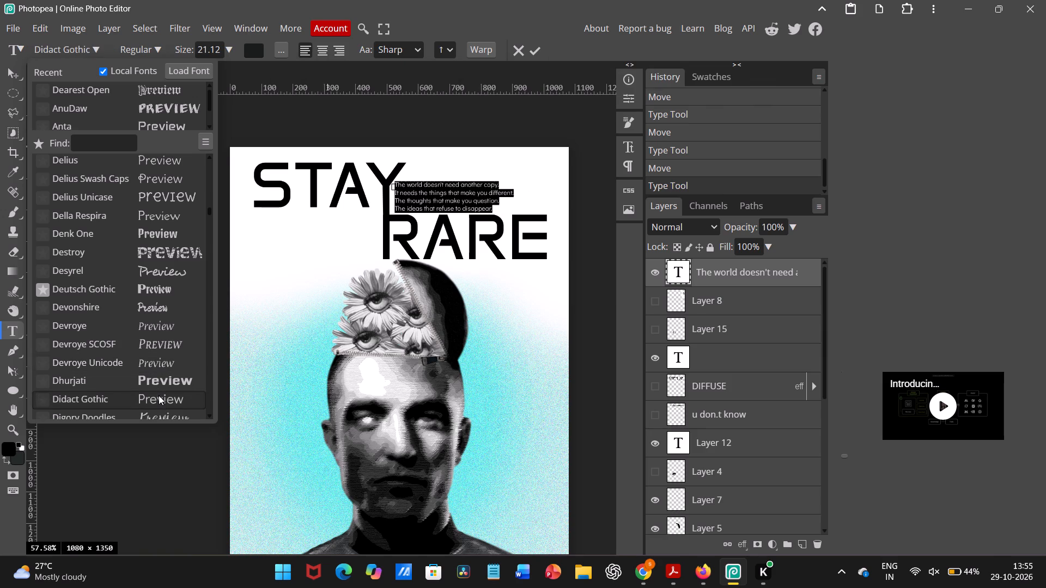
pyautogui.scroll(-1, 159, 395)
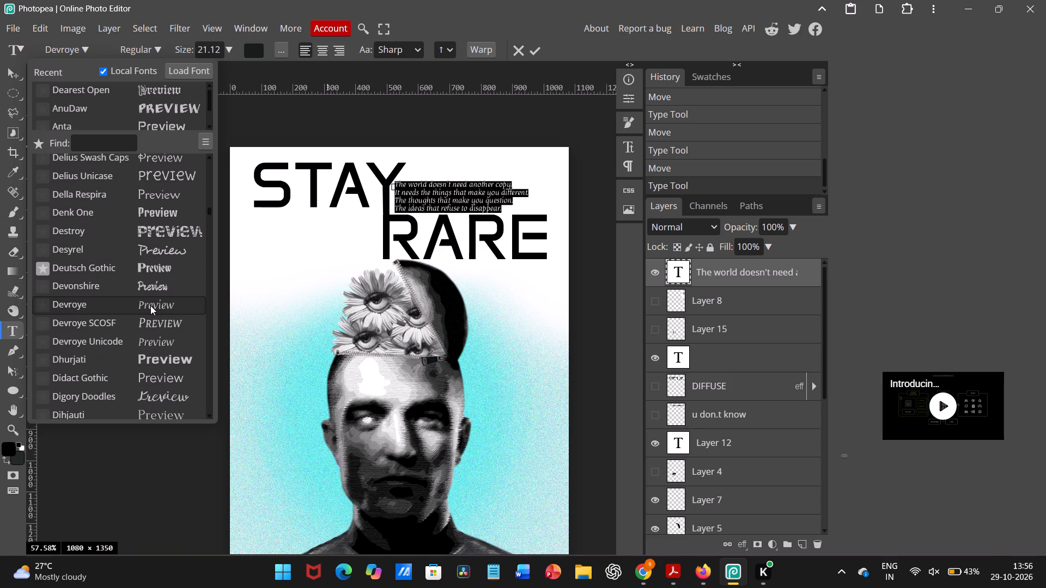
pyautogui.scroll(-1, 150, 305)
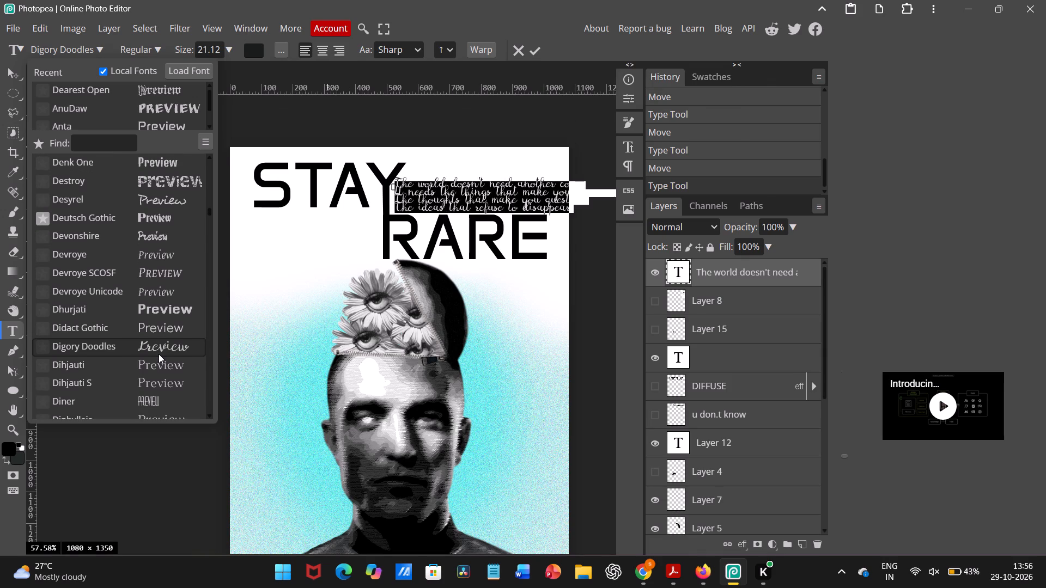
pyautogui.click(159, 354)
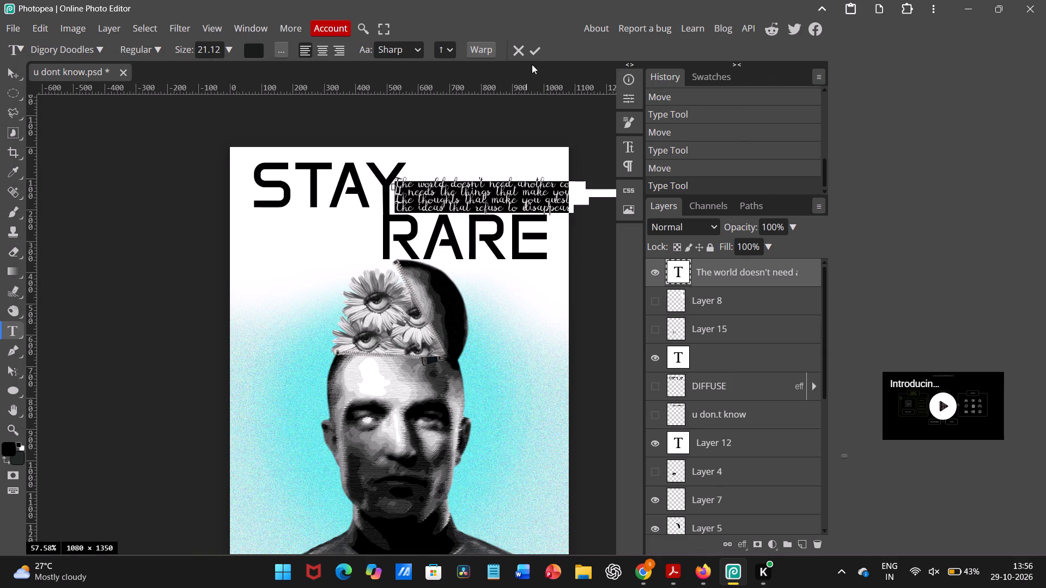
pyautogui.click(535, 54)
# Scale the paragraph proportionally to about 68% so its right edge lines up with the end of RARE, and deselect it.
pyautogui.hscroll(-2, 500, 106)
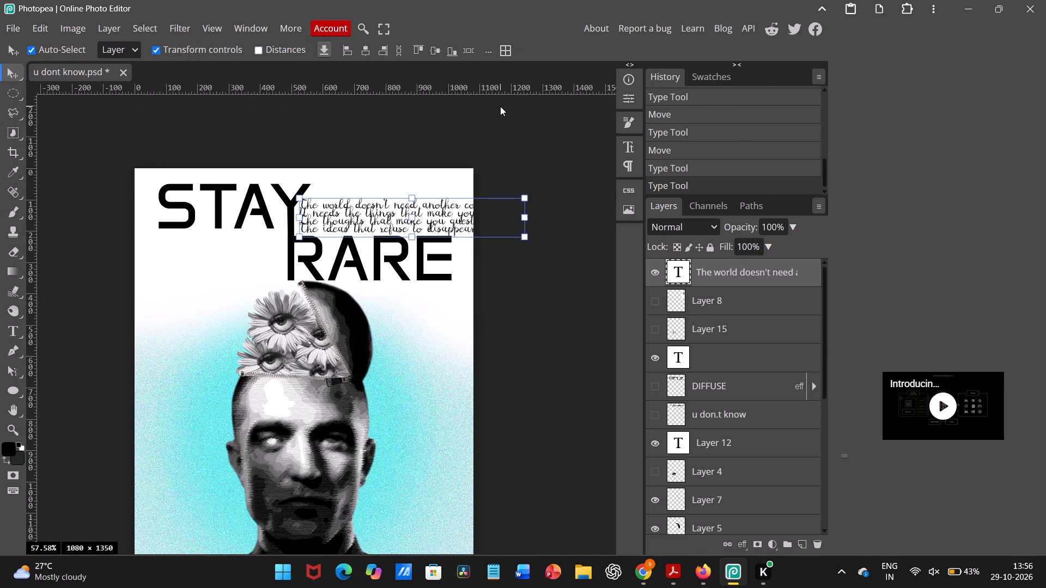
pyautogui.moveTo(522, 215); pyautogui.dragTo(475, 216)
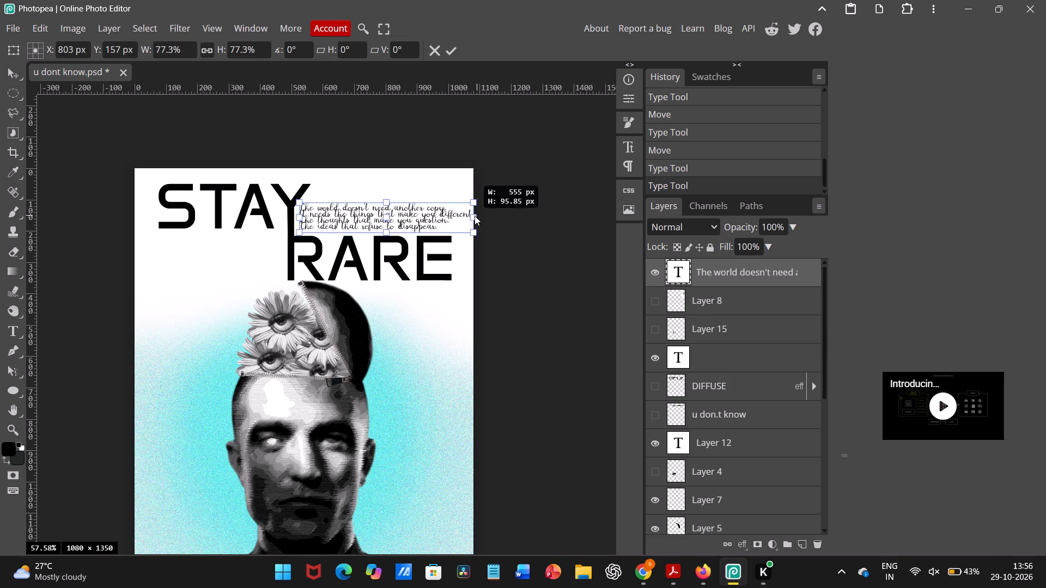
pyautogui.moveTo(475, 216); pyautogui.dragTo(453, 218)
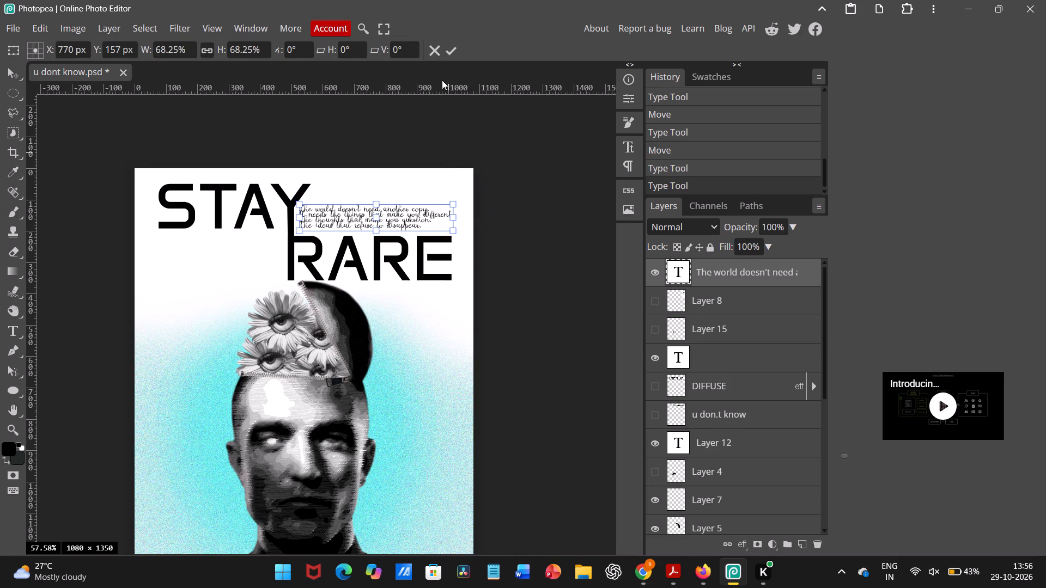
pyautogui.click(451, 51)
pyautogui.click(509, 204)
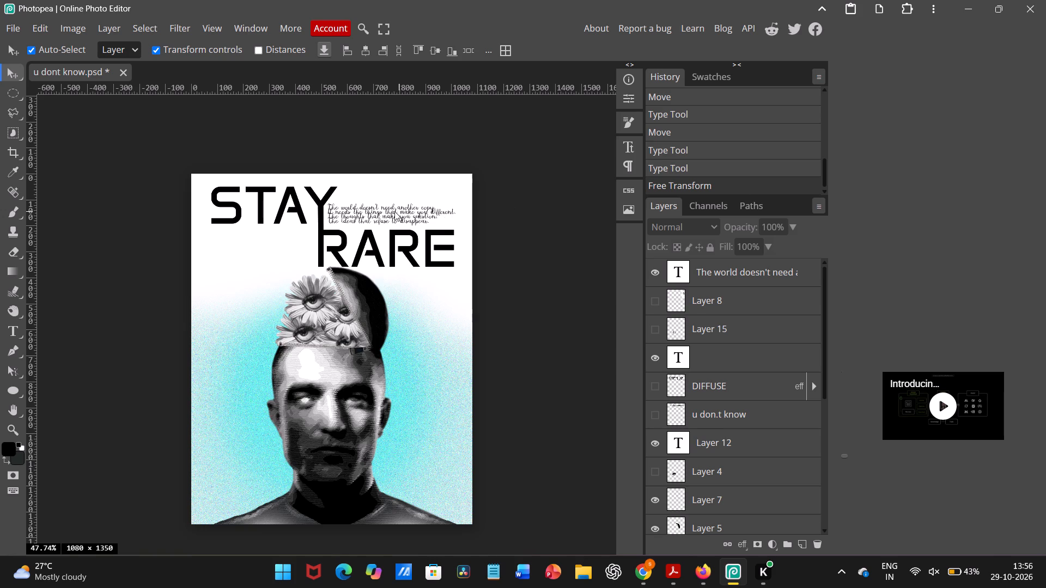
# Reposition the small paragraph slightly lower, beside the stem of the Y and just above RARE, and deselect it.
pyautogui.moveTo(388, 211); pyautogui.dragTo(394, 211)
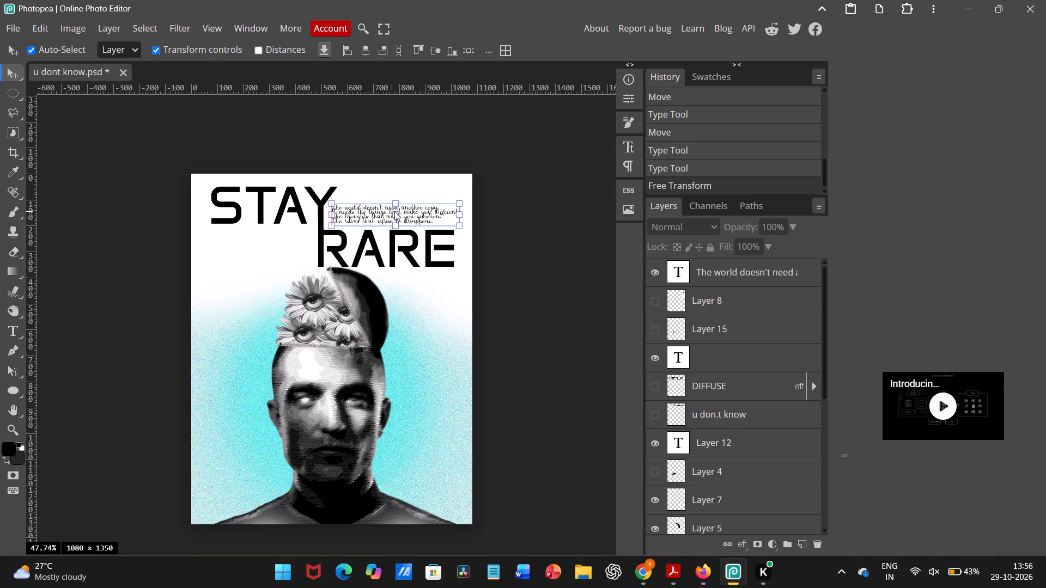
pyautogui.moveTo(394, 211); pyautogui.dragTo(397, 198)
pyautogui.click(547, 209)
pyautogui.moveTo(404, 201); pyautogui.dragTo(393, 217)
pyautogui.click(518, 231)
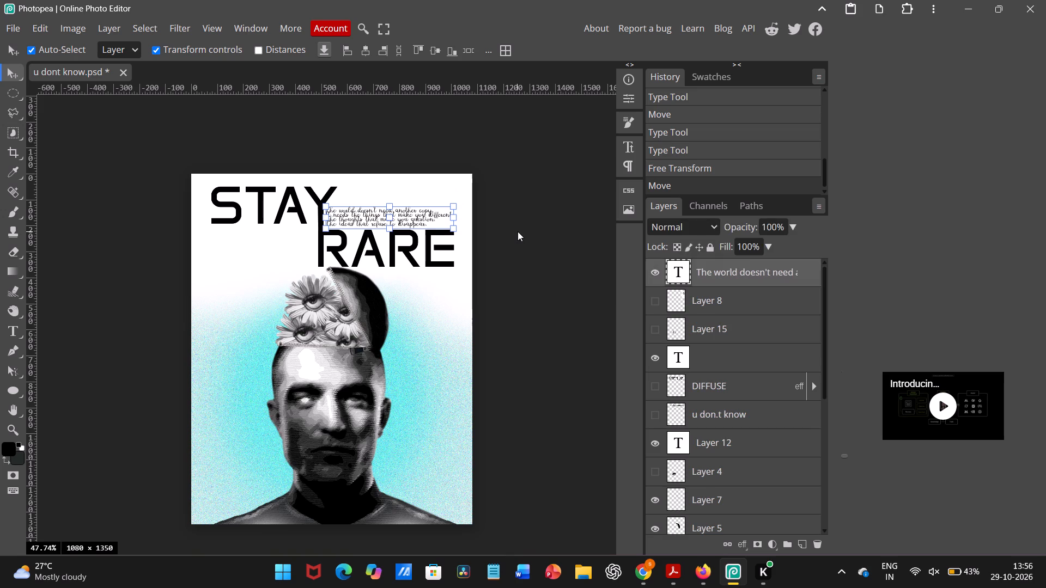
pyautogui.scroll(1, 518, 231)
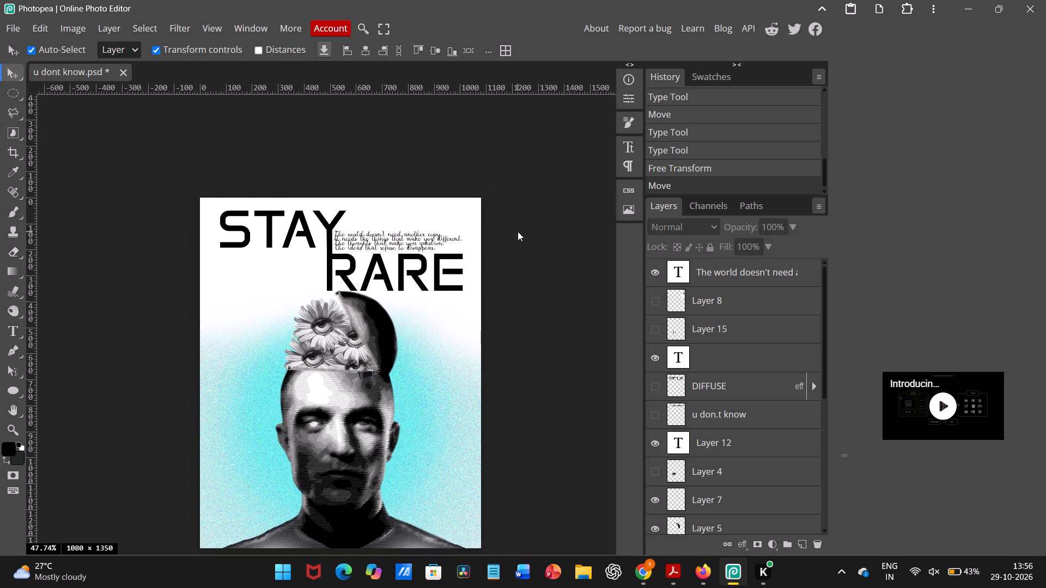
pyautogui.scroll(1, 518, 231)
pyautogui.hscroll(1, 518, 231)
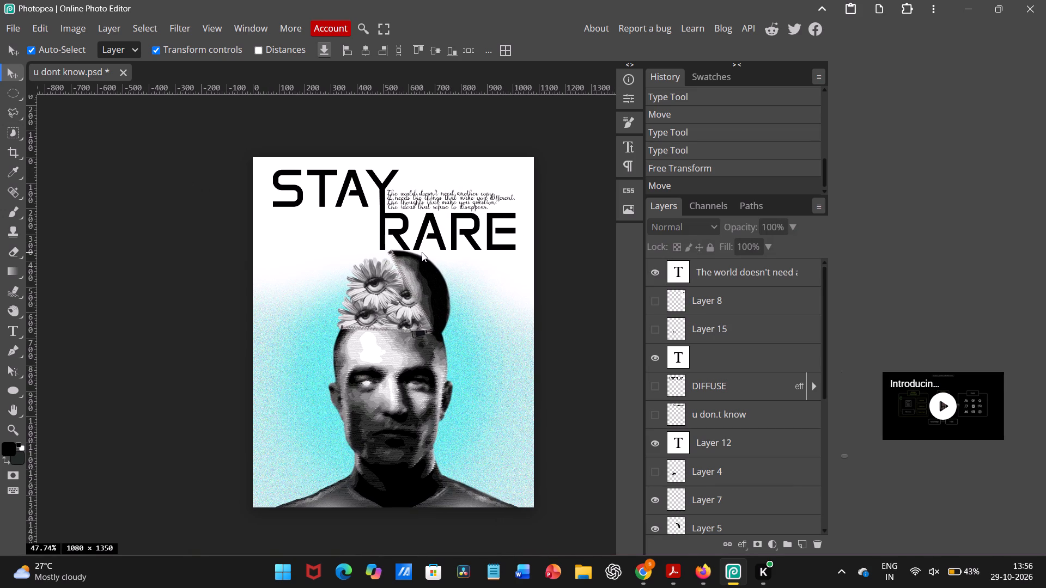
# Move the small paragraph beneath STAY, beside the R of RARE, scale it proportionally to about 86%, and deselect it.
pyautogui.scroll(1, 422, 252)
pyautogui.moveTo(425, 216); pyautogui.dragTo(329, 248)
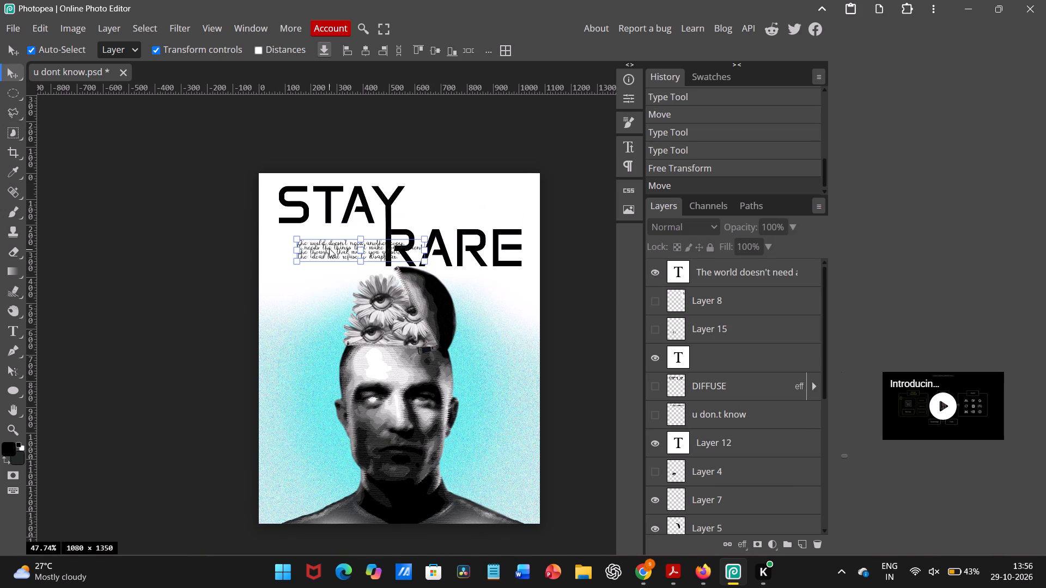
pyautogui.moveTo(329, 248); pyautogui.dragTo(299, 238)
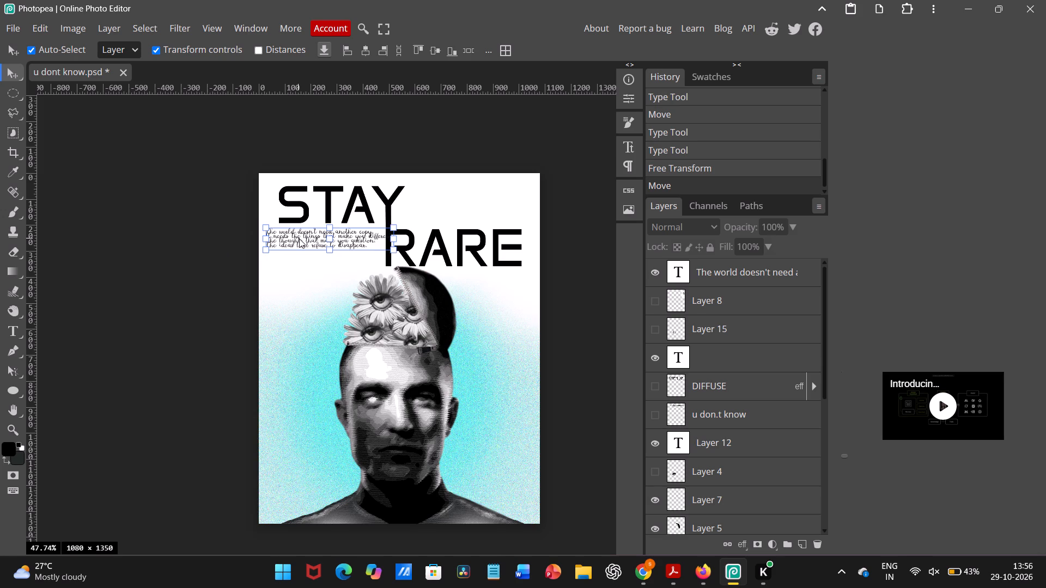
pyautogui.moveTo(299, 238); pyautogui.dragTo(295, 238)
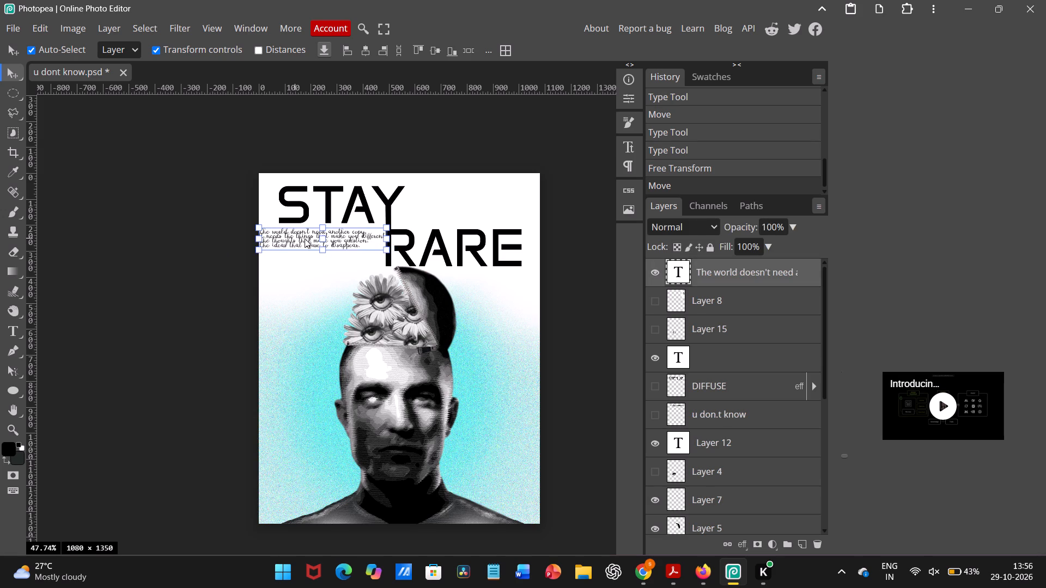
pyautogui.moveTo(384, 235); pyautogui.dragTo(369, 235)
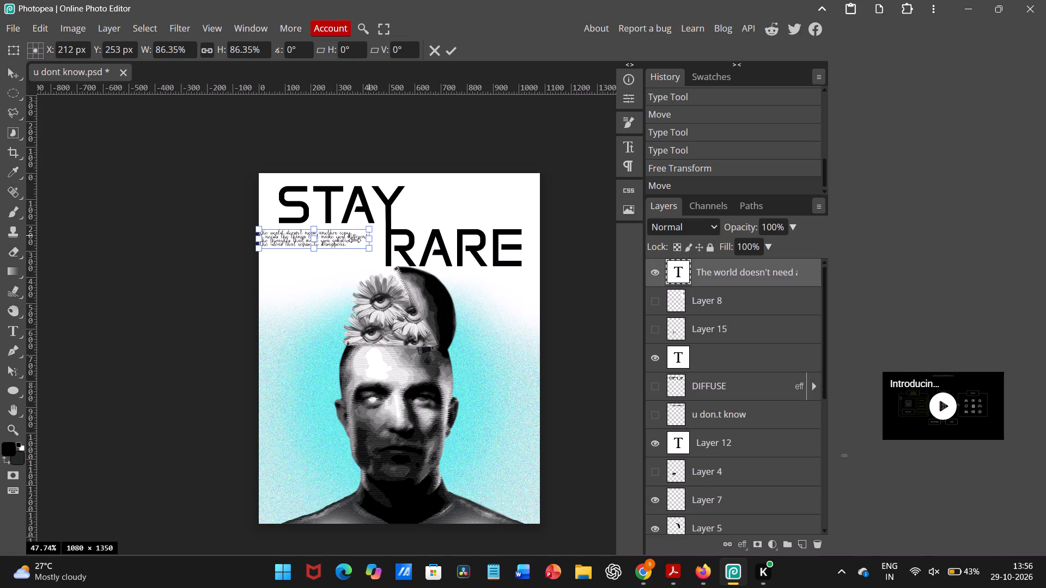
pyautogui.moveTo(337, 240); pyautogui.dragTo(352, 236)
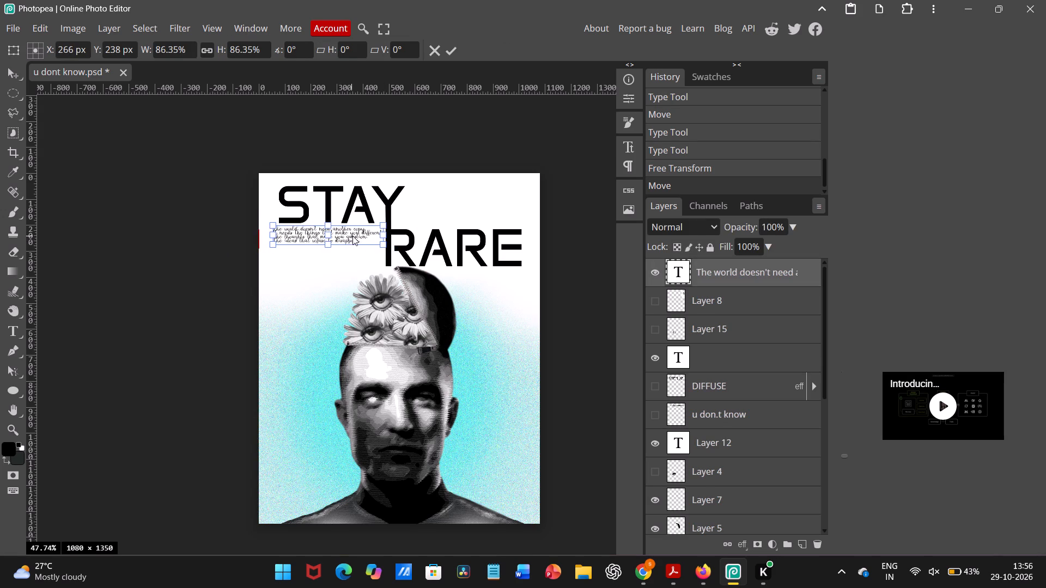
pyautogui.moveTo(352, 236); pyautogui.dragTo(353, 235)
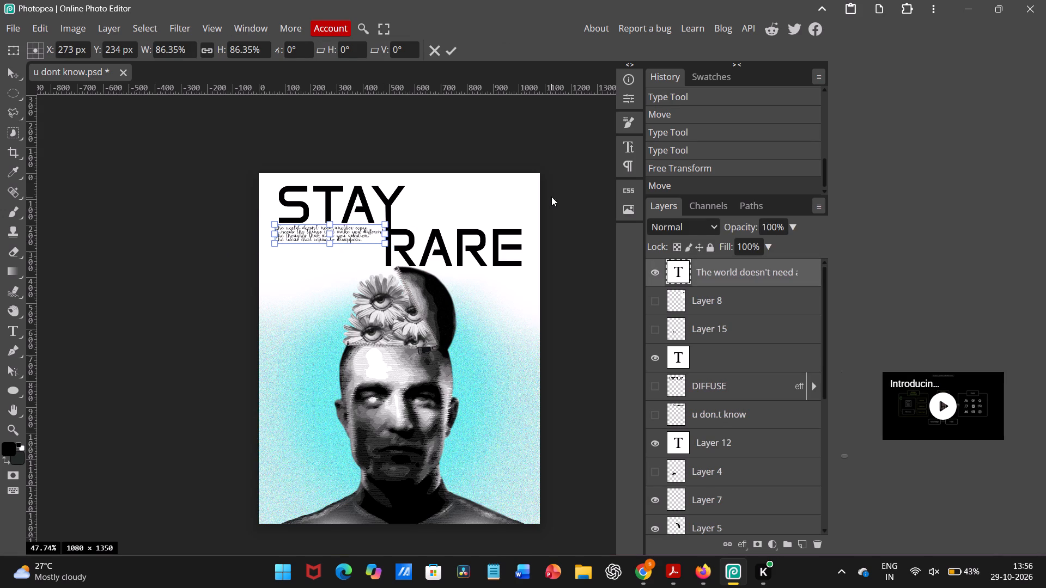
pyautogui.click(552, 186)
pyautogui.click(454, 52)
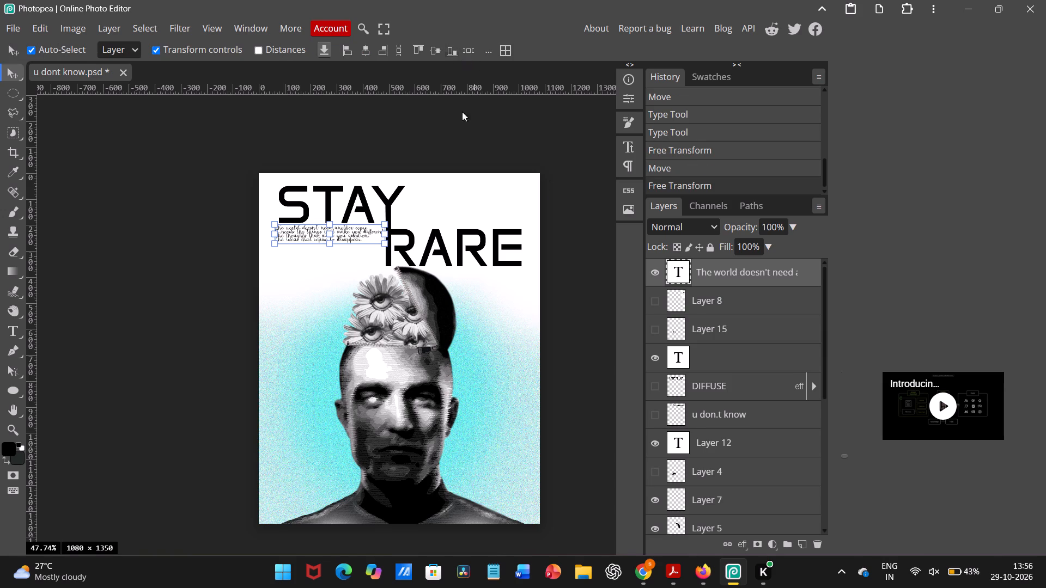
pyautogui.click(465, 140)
# Move the small paragraph back beside the stem of the Y, just above RARE, and deselect it.
pyautogui.hscroll(-1, 465, 140)
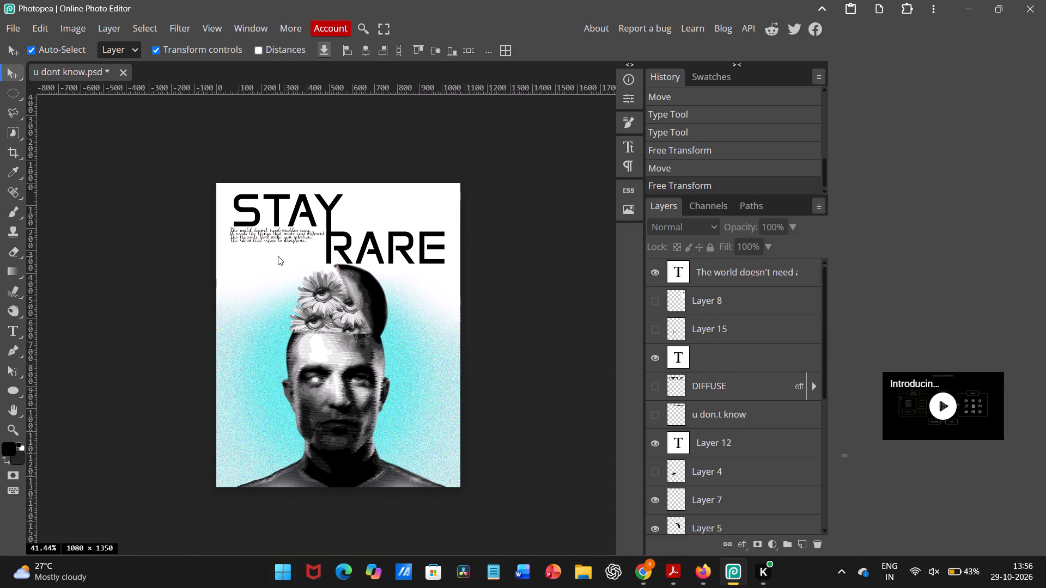
pyautogui.hscroll(-1, 271, 242)
pyautogui.scroll(1, 271, 242)
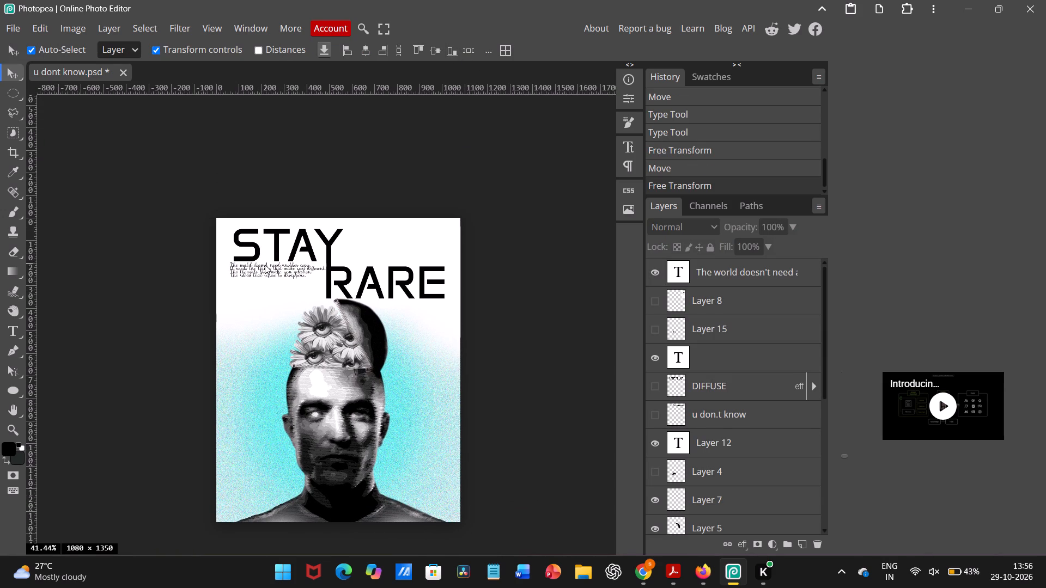
pyautogui.moveTo(265, 267); pyautogui.dragTo(371, 251)
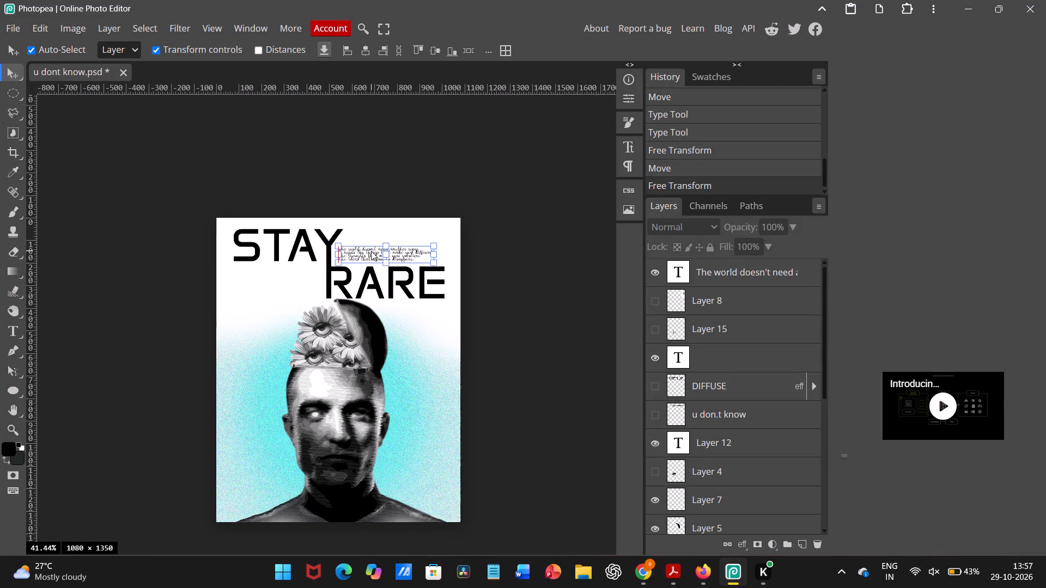
pyautogui.moveTo(371, 251); pyautogui.dragTo(368, 253)
pyautogui.click(492, 247)
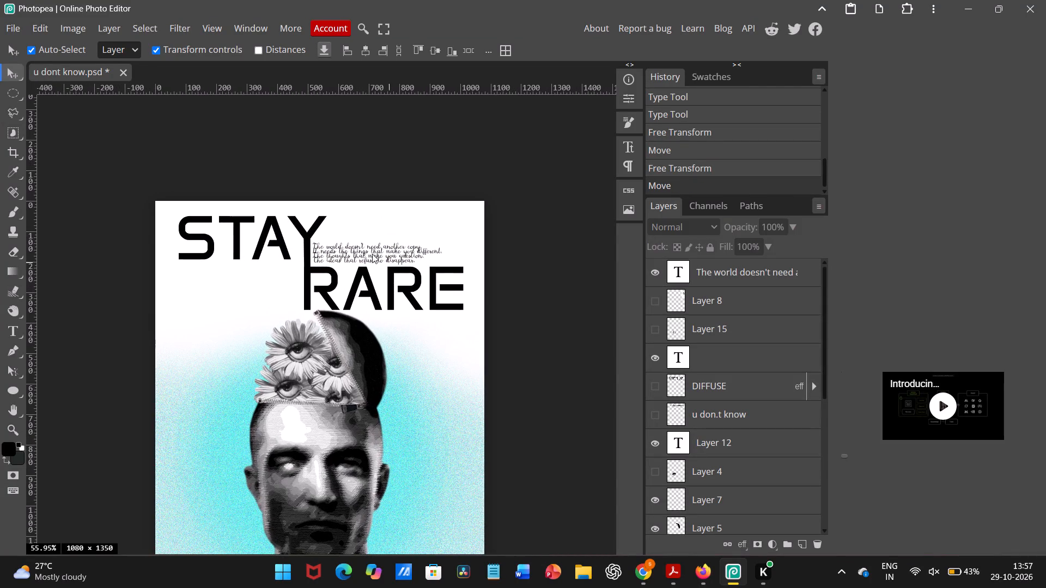
# Enlarge the small paragraph proportionally until its right edge lines up with the end of RARE, and deselect it.
pyautogui.click(369, 253)
pyautogui.moveTo(439, 253); pyautogui.dragTo(448, 255)
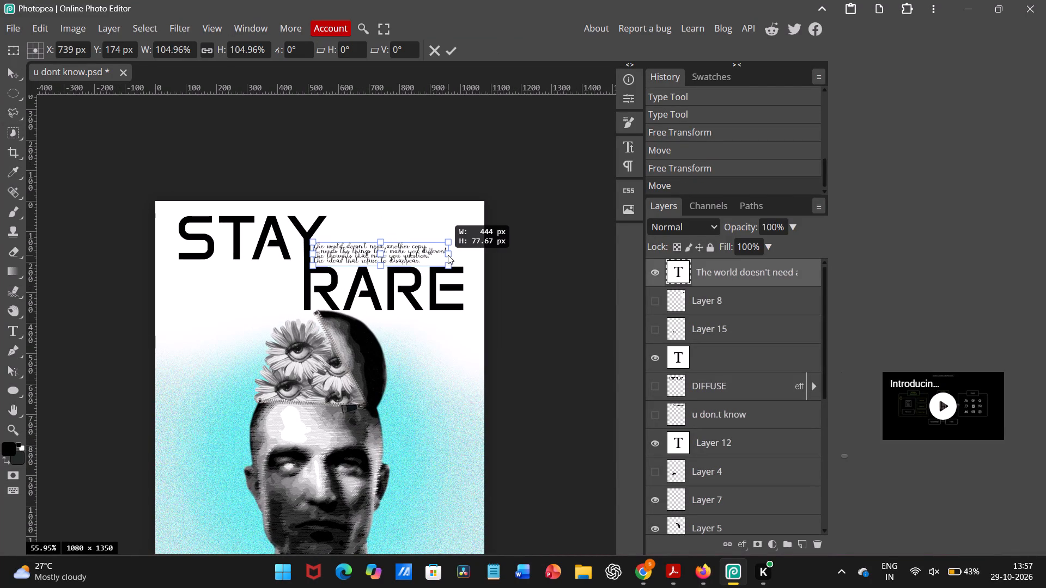
pyautogui.moveTo(448, 255); pyautogui.dragTo(461, 255)
pyautogui.click(450, 52)
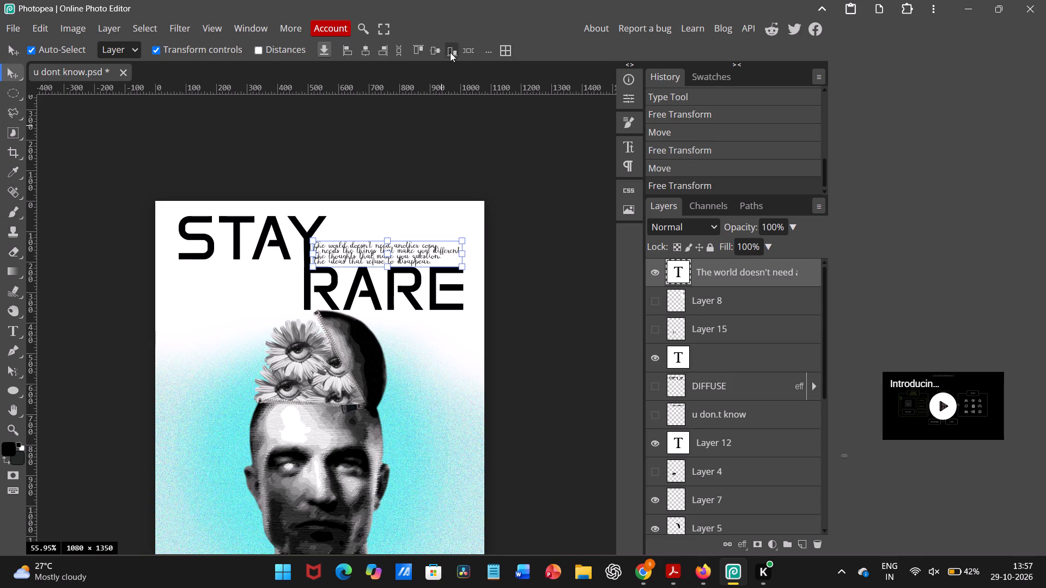
pyautogui.click(424, 150)
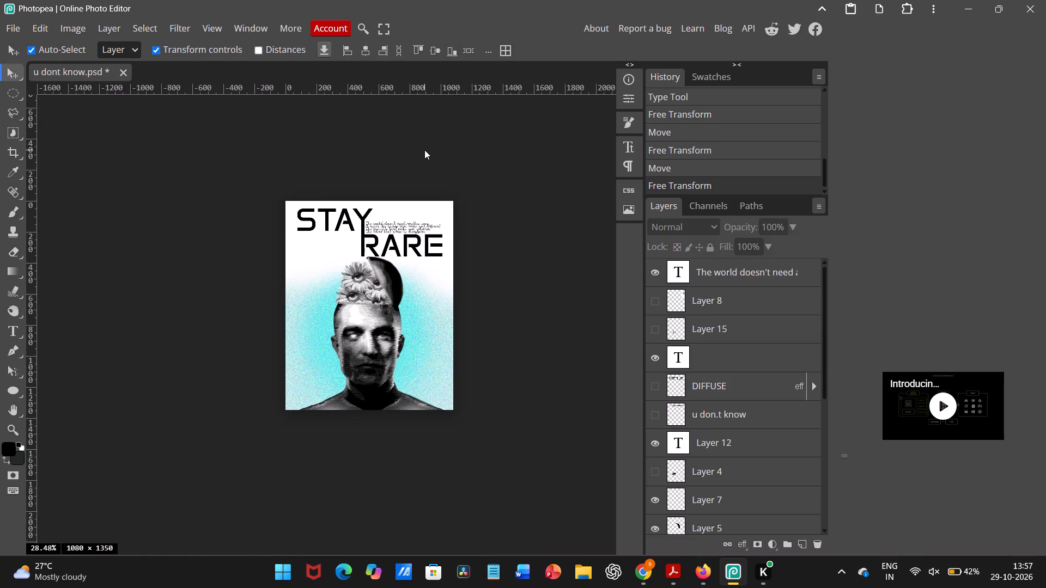
# Examine the poster at several magnifications to judge the enlarged paragraph's fit above RARE, leaving its size and position as they are.
pyautogui.scroll(2, 424, 150)
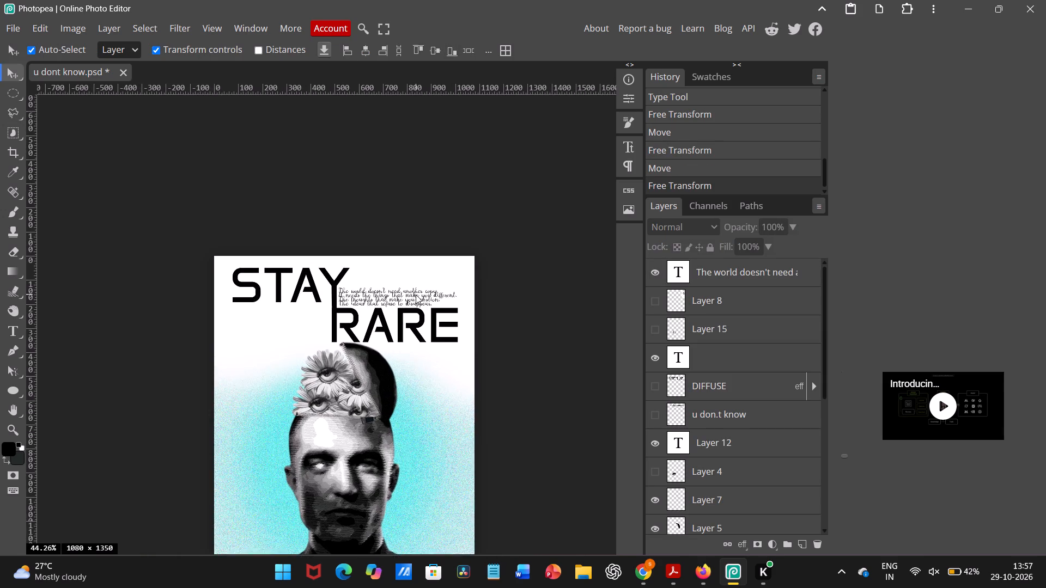
pyautogui.hscroll(1, 416, 295)
pyautogui.scroll(1, 416, 295)
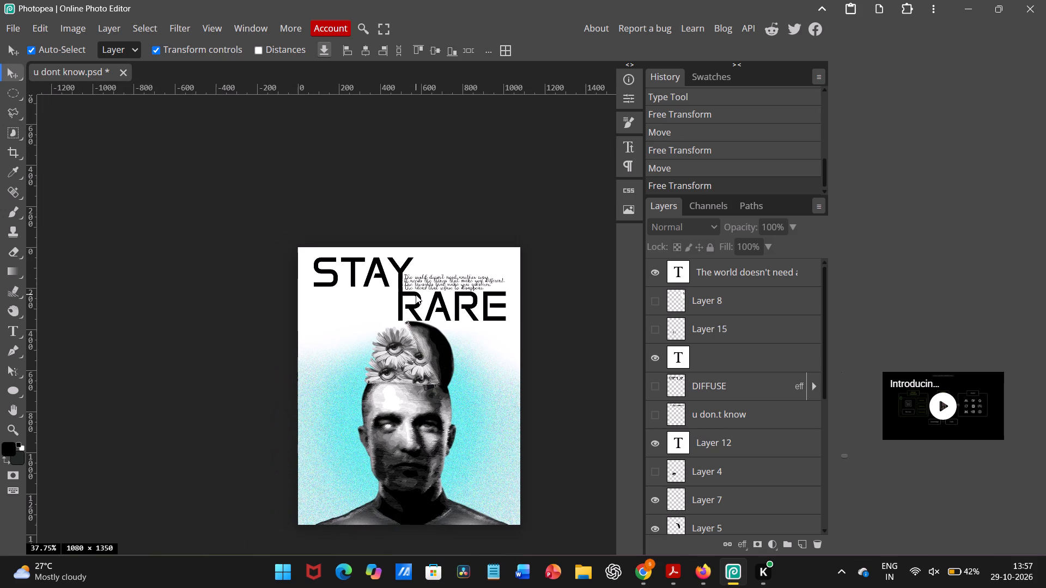
pyautogui.scroll(1, 416, 295)
pyautogui.scroll(-1, 416, 295)
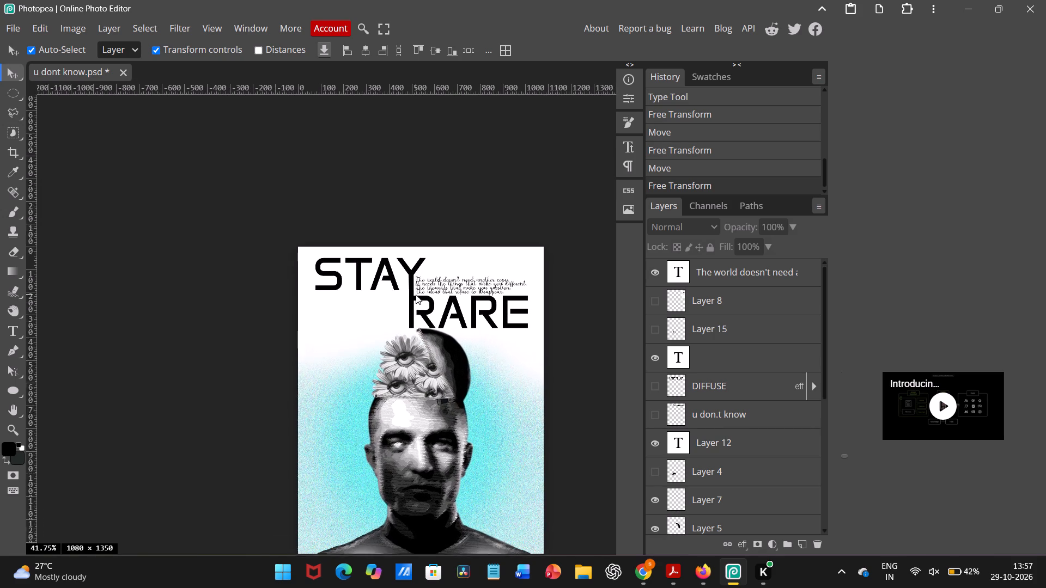
pyautogui.scroll(-1, 416, 295)
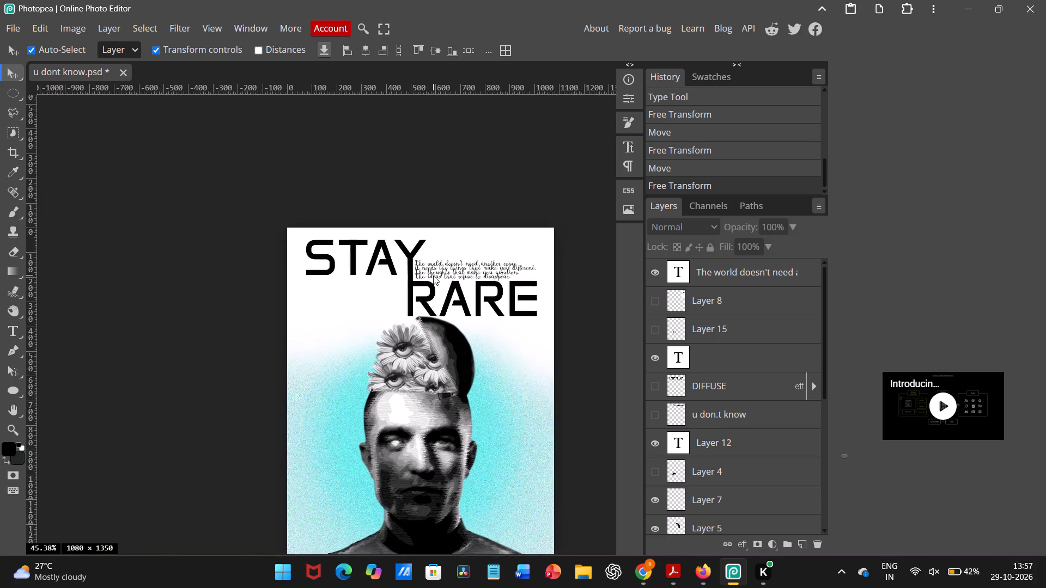
pyautogui.click(431, 270)
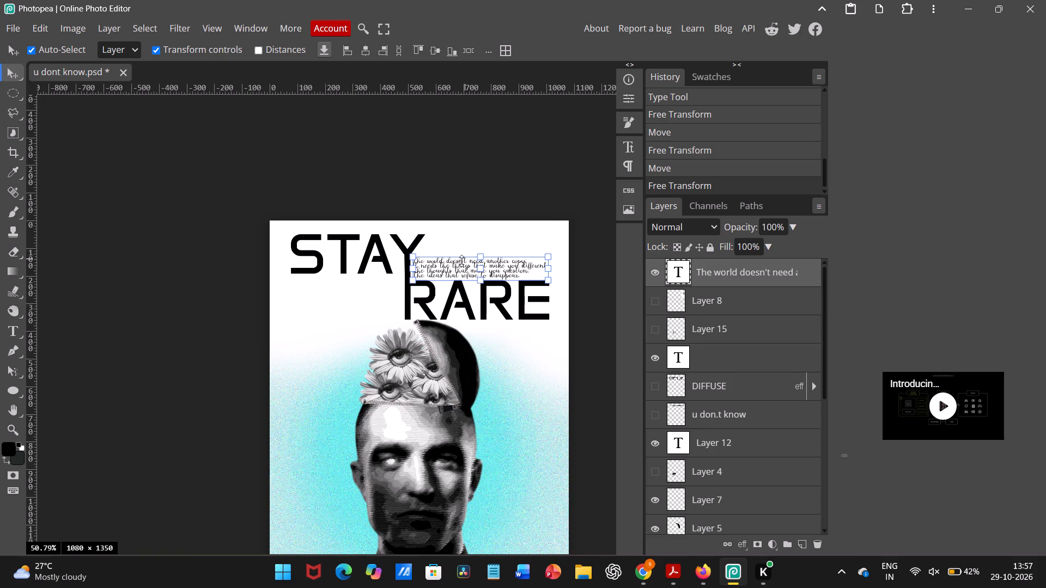
pyautogui.click(488, 236)
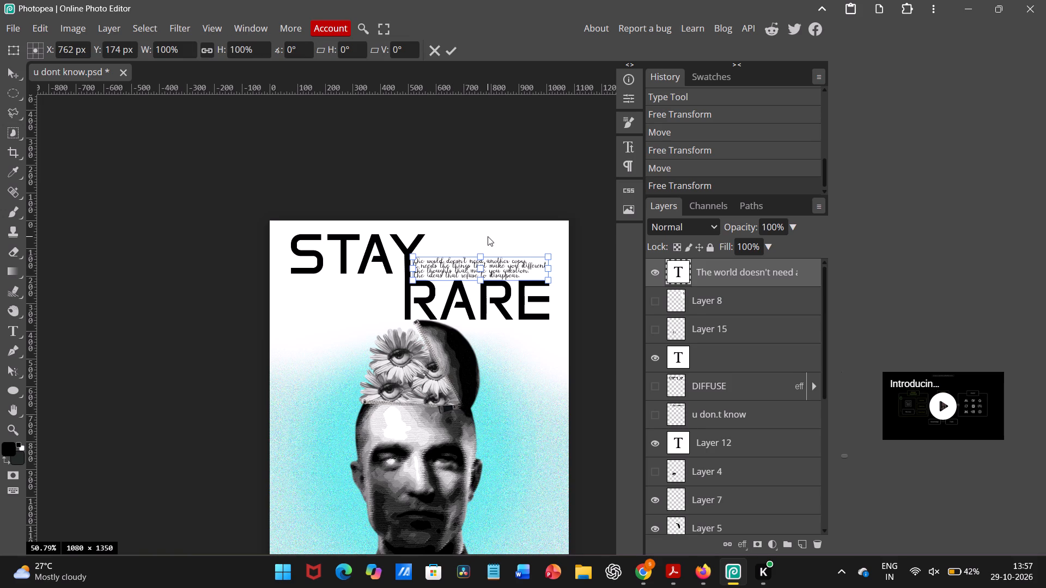
pyautogui.click(447, 51)
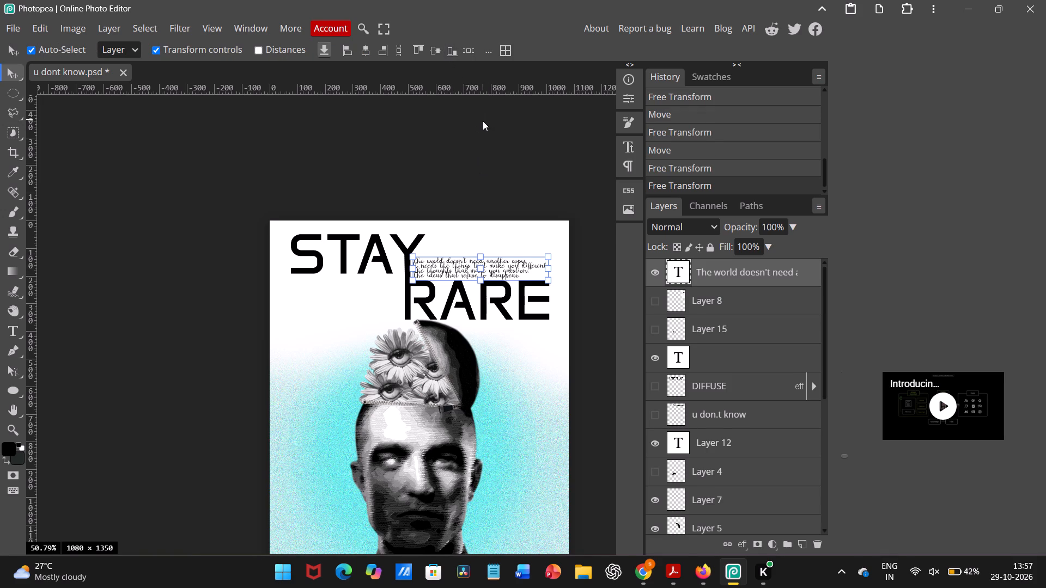
pyautogui.click(483, 120)
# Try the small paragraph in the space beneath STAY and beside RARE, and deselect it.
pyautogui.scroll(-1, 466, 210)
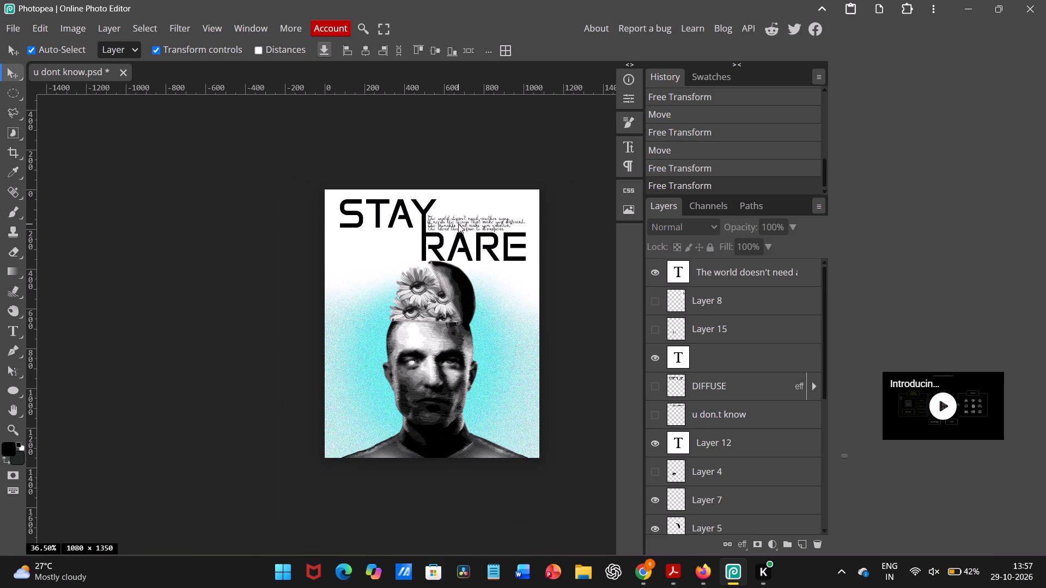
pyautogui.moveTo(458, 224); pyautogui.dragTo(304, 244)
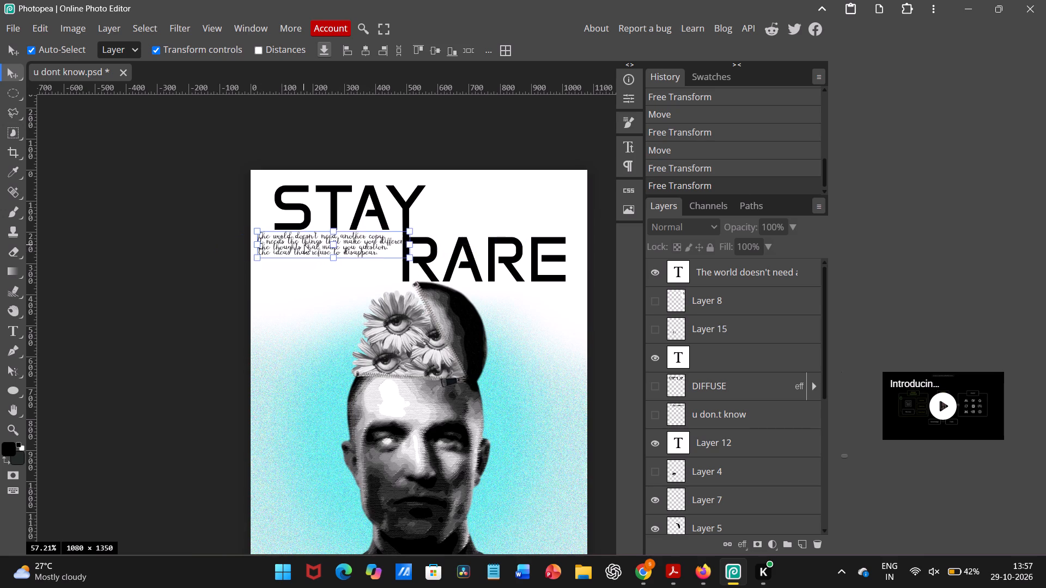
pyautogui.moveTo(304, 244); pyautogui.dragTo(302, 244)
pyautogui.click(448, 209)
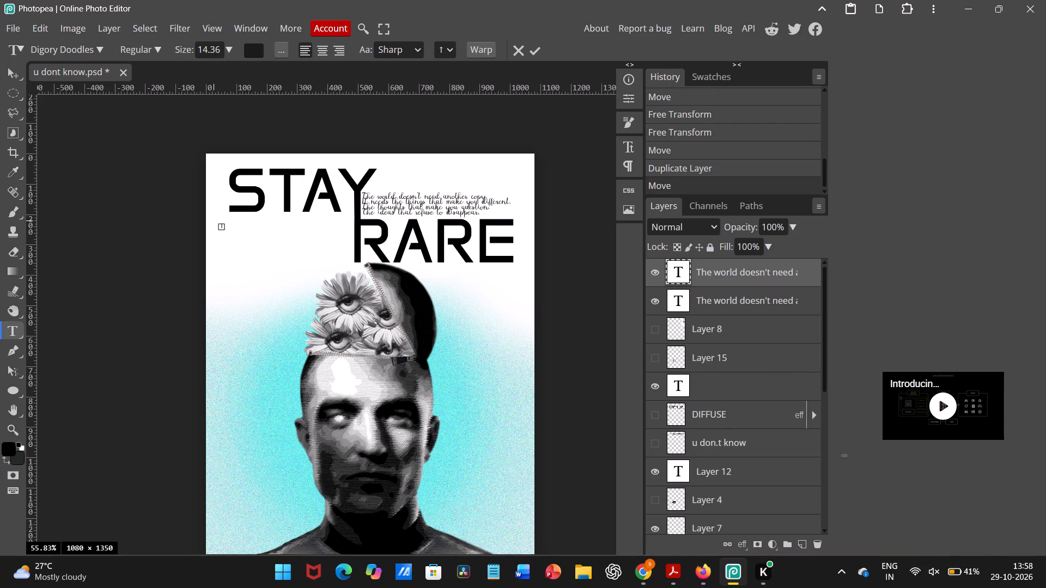
pyautogui.hotkey('ctrl', 'v')
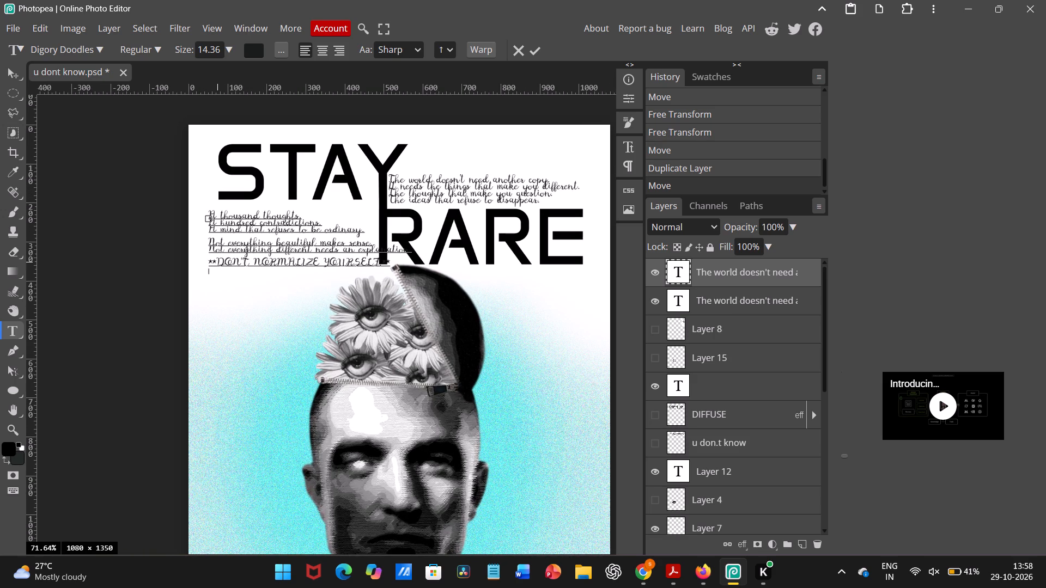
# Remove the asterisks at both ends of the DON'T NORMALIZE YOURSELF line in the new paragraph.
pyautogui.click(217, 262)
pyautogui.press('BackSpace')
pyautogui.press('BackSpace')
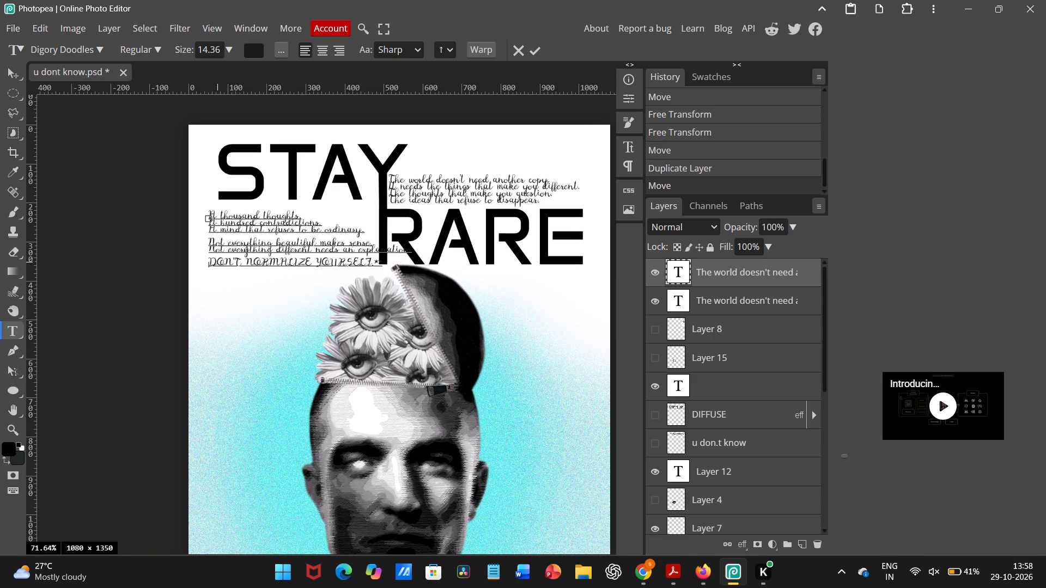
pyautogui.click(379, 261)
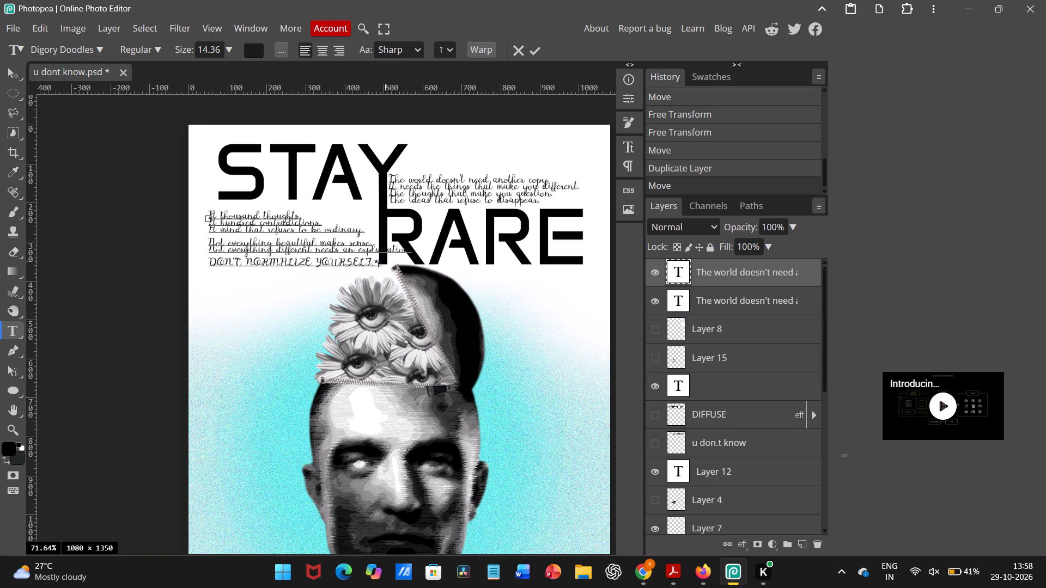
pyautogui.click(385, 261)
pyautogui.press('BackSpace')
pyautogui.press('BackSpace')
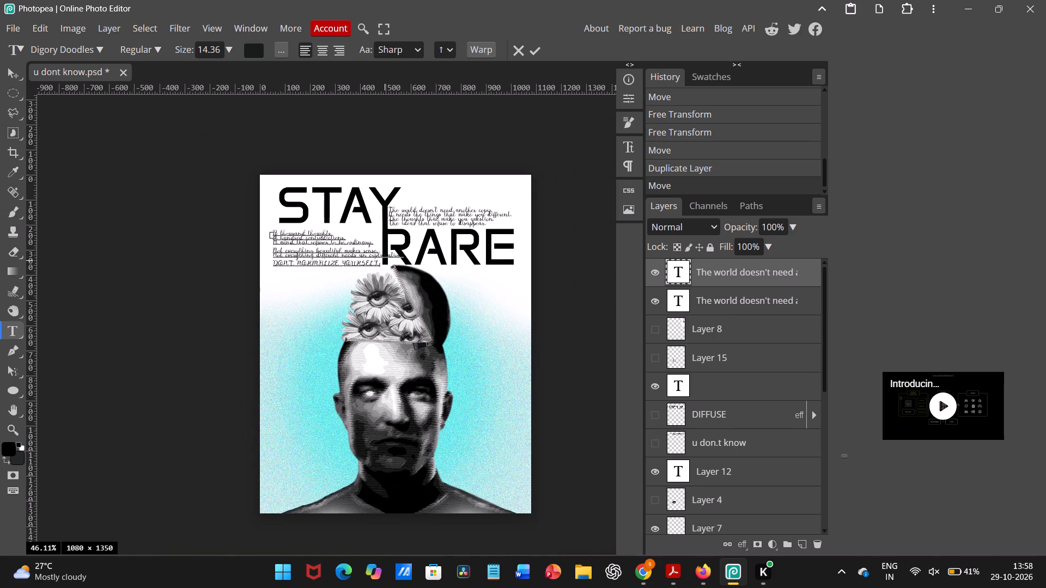
# Replace the new paragraph's DON'T NORMALIZE YOURSELF line with "dont normalise urself", directly below the preceding line.
pyautogui.click(381, 264)
pyautogui.moveTo(381, 264); pyautogui.dragTo(270, 260)
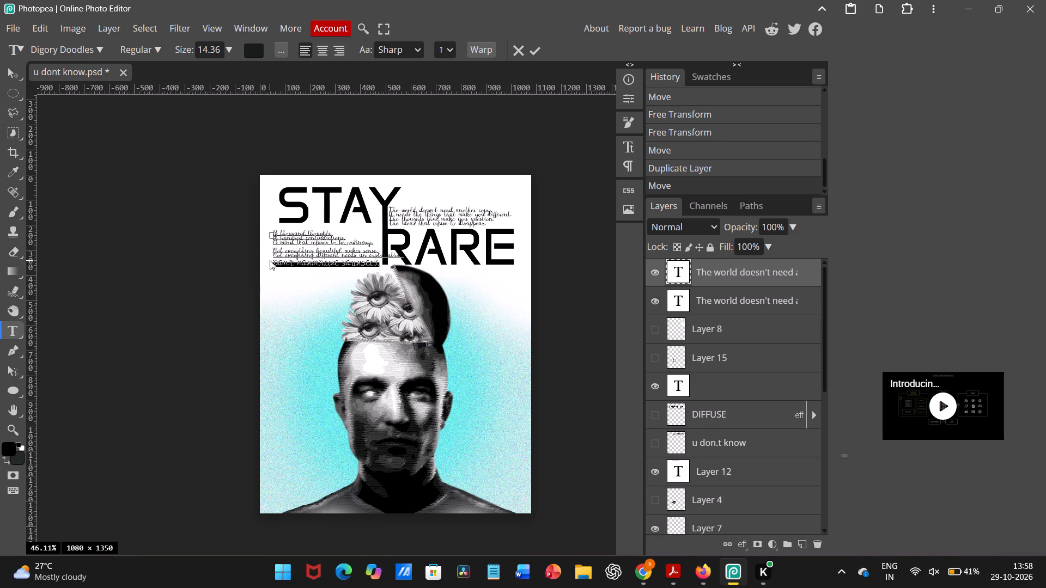
pyautogui.press('BackSpace')
pyautogui.press('d')
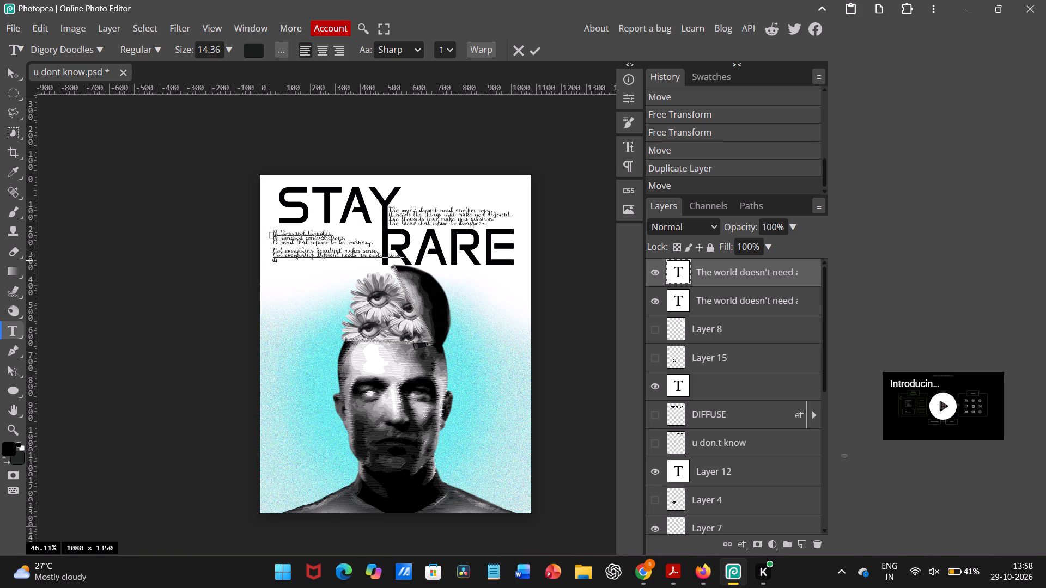
pyautogui.write('ont norms')
pyautogui.press('BackSpace')
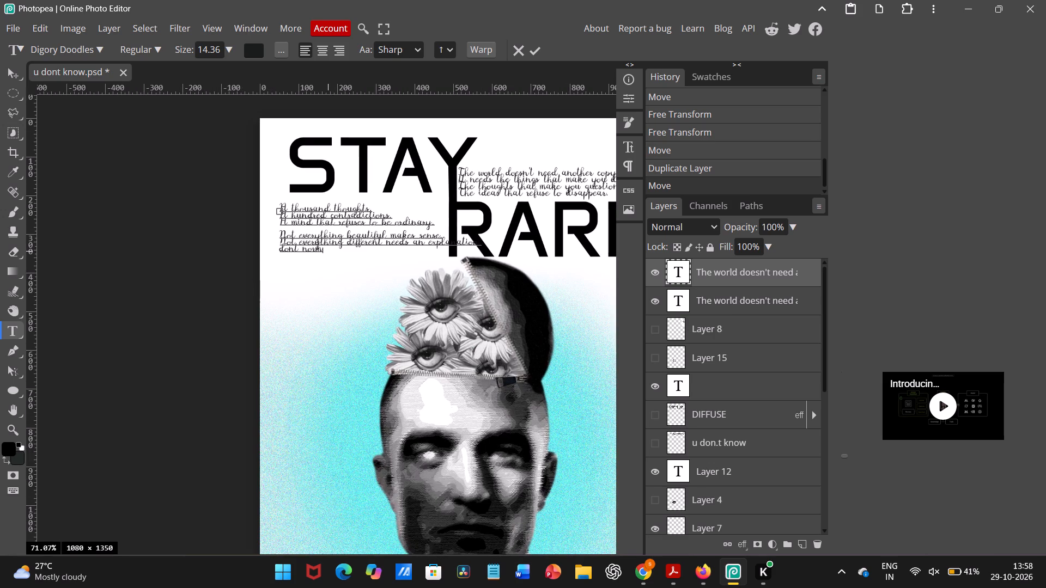
pyautogui.write('alise')
pyautogui.press('space')
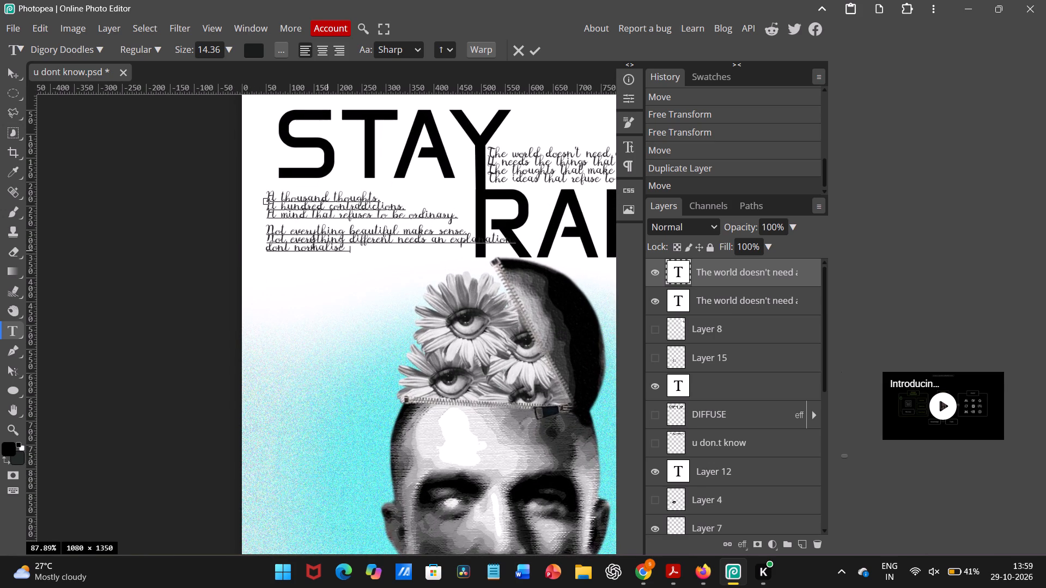
pyautogui.write('urself')
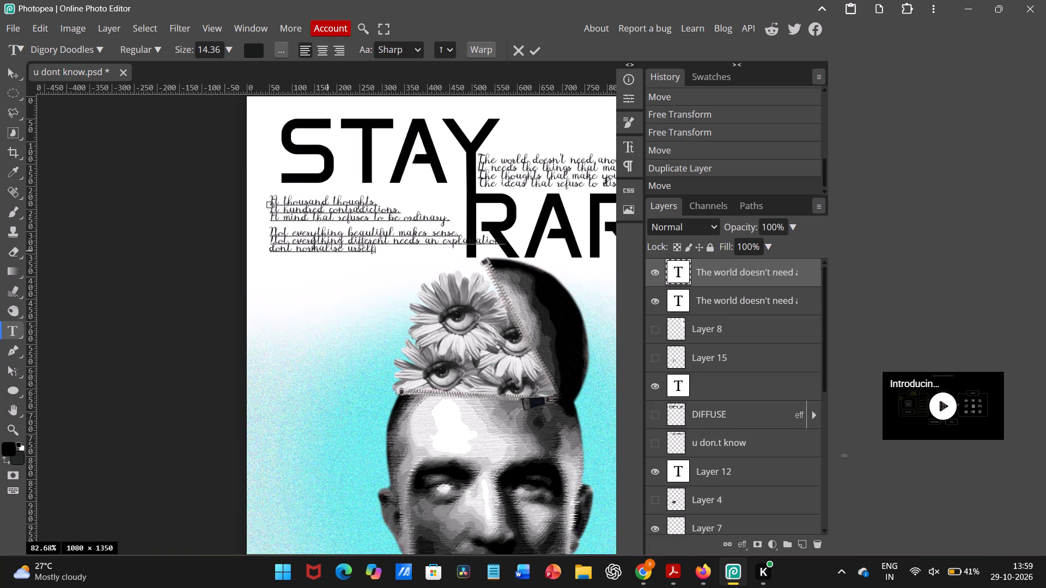
# Remove the blank line before "Not everything beautiful makes sense." and finish editing the paragraph's text.
pyautogui.click(271, 230)
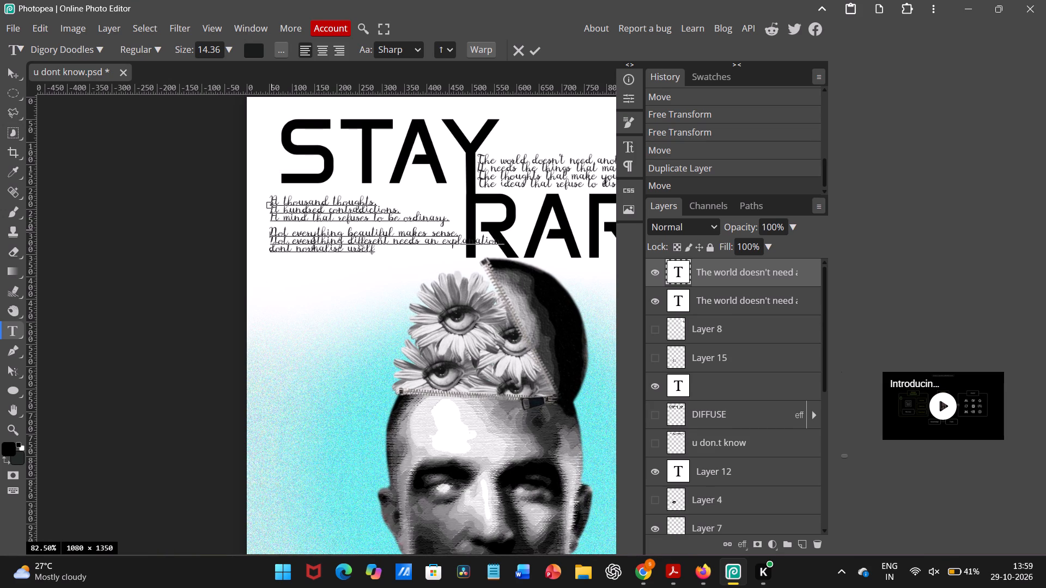
pyautogui.press('BackSpace')
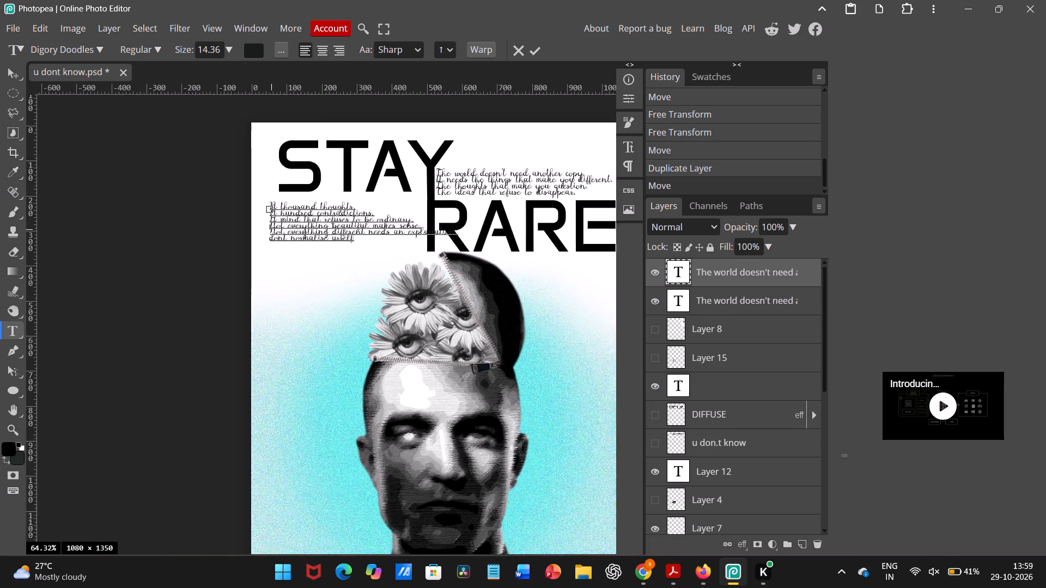
pyautogui.click(7, 77)
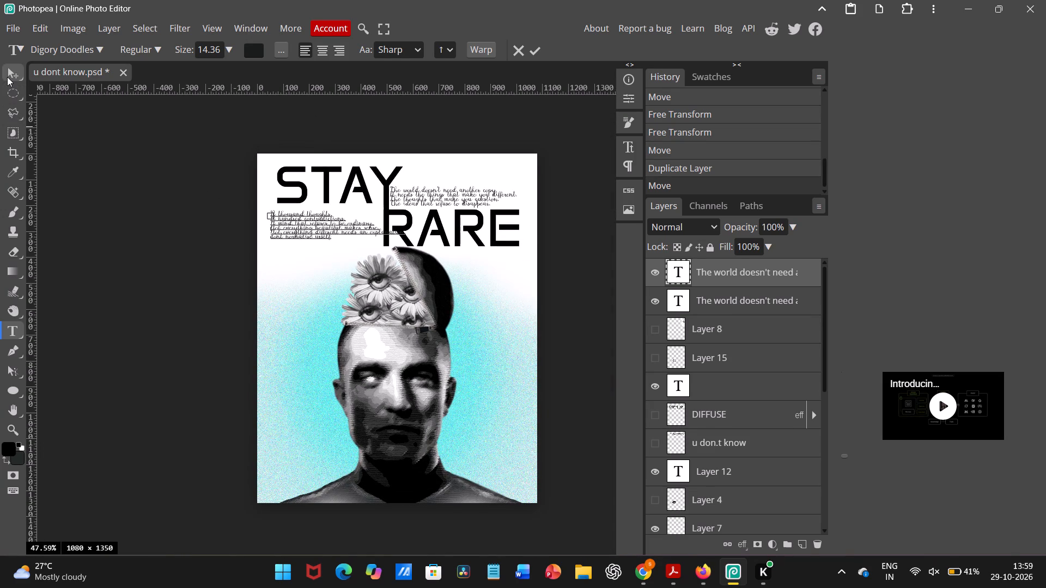
# Scale the new paragraph proportionally to about 83.5% so it fits between the poster's edge and RARE, apply it and deselect.
pyautogui.moveTo(406, 243); pyautogui.dragTo(380, 237)
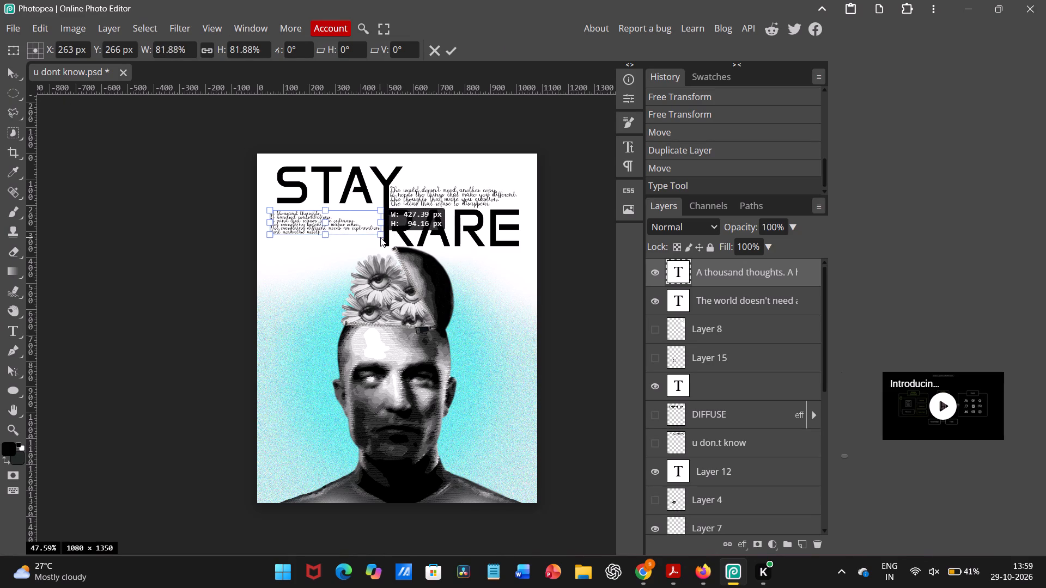
pyautogui.moveTo(380, 237); pyautogui.dragTo(382, 238)
pyautogui.click(582, 247)
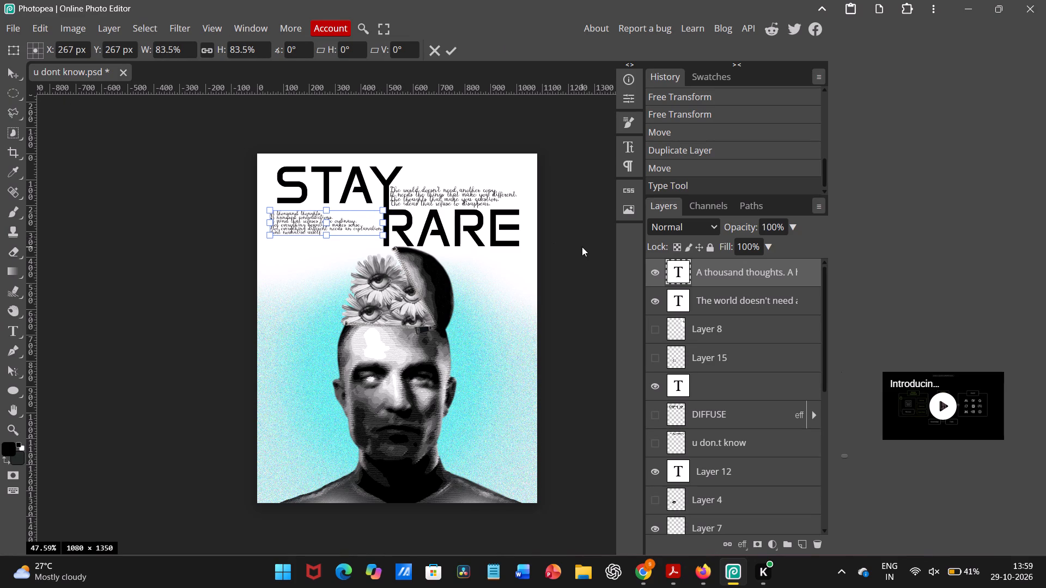
pyautogui.click(454, 49)
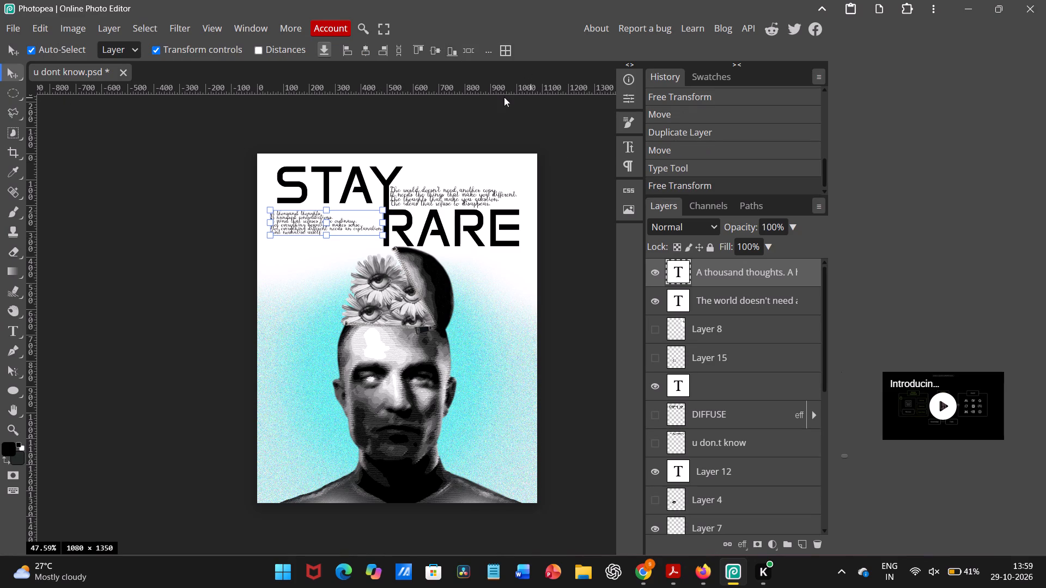
pyautogui.click(572, 164)
pyautogui.hscroll(-1, 416, 211)
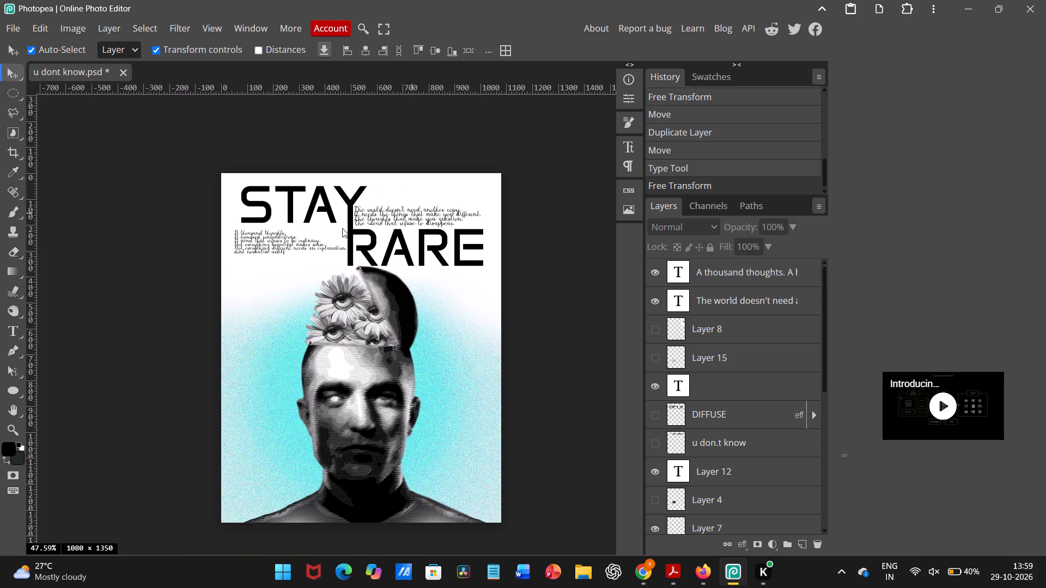
# Flip the "A thousand thoughts" paragraph beneath STAY horizontally, apply the transform and deselect it.
pyautogui.click(273, 241)
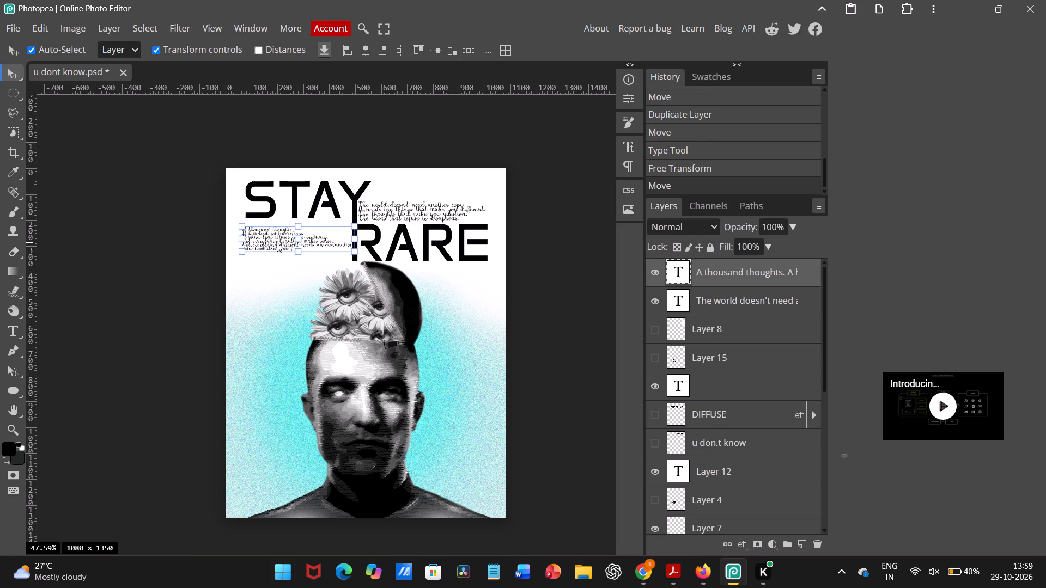
pyautogui.click(277, 242)
pyautogui.hotkey('ctrl', 't')
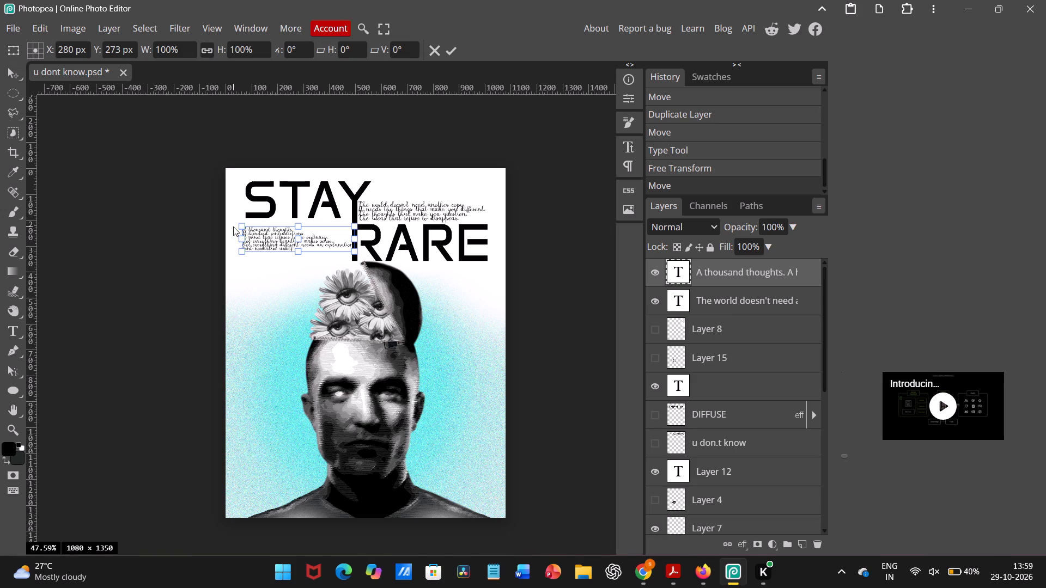
pyautogui.rightClick(233, 226)
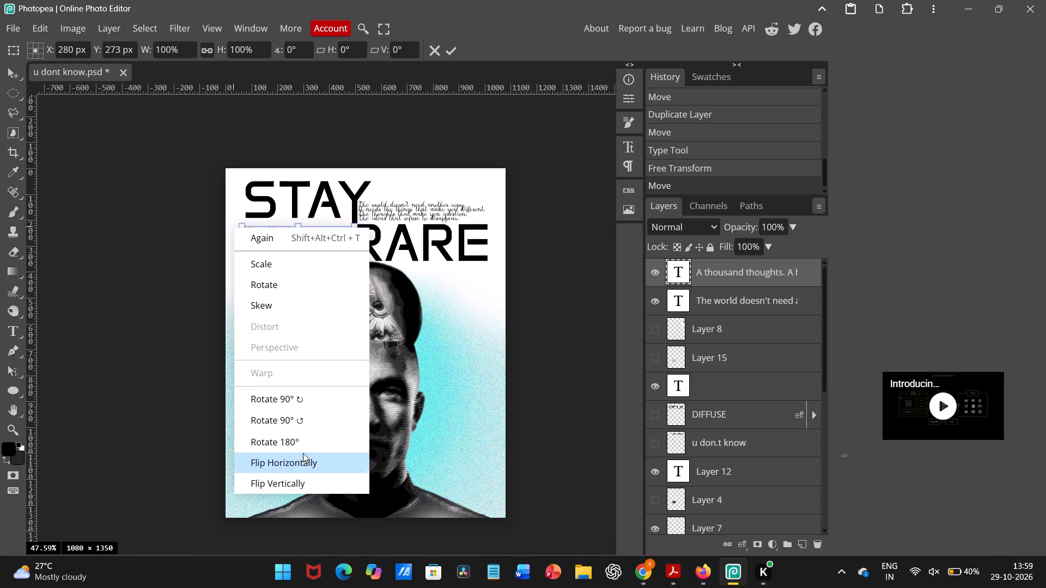
pyautogui.click(301, 461)
pyautogui.click(271, 355)
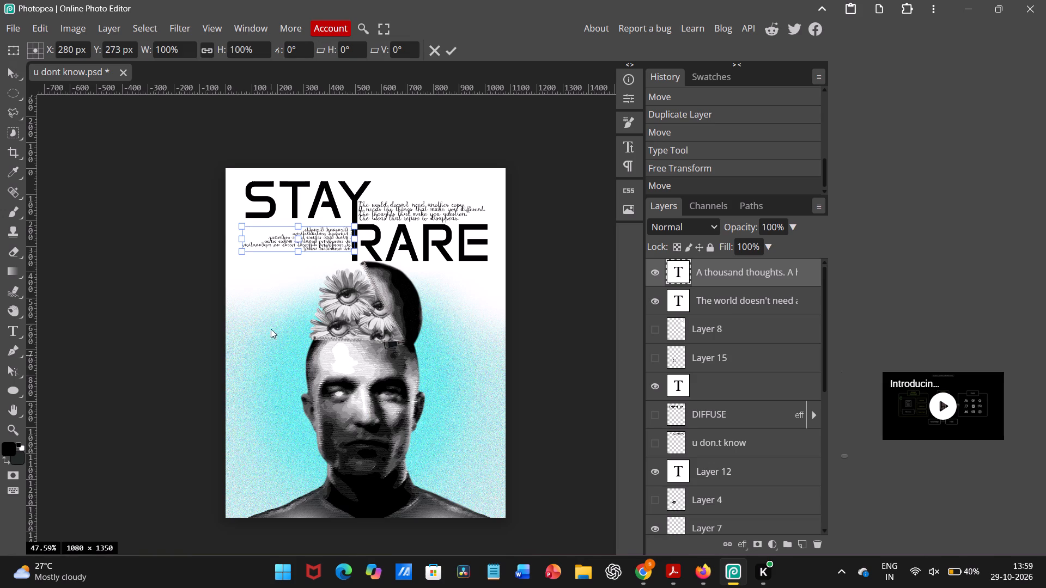
pyautogui.click(275, 279)
pyautogui.click(447, 42)
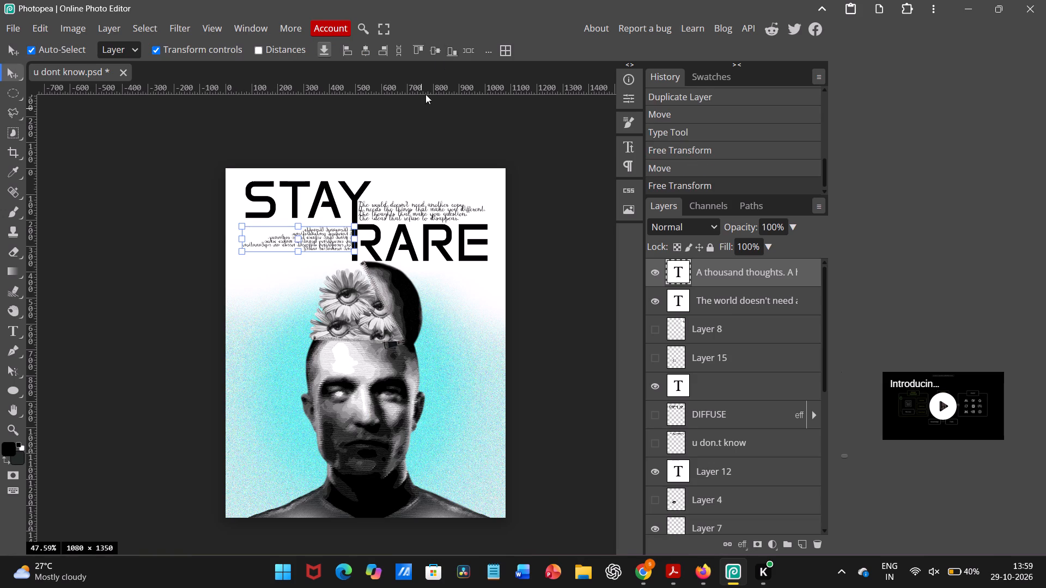
pyautogui.click(404, 129)
# Move the mirrored paragraph slightly up, close beneath STAY and beside the Y's stem, and deselect it.
pyautogui.moveTo(333, 234); pyautogui.dragTo(329, 235)
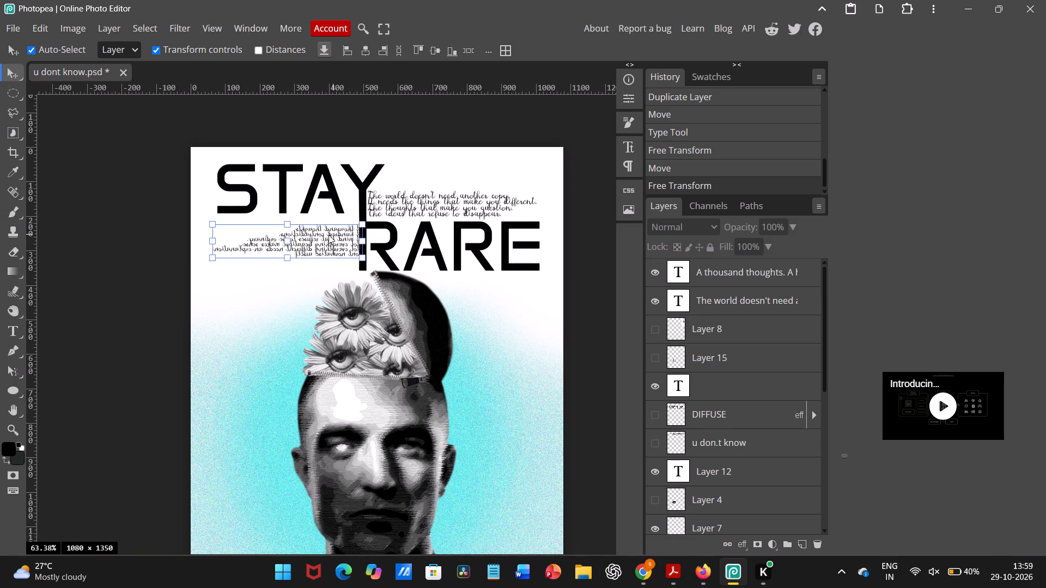
pyautogui.moveTo(329, 235); pyautogui.dragTo(327, 224)
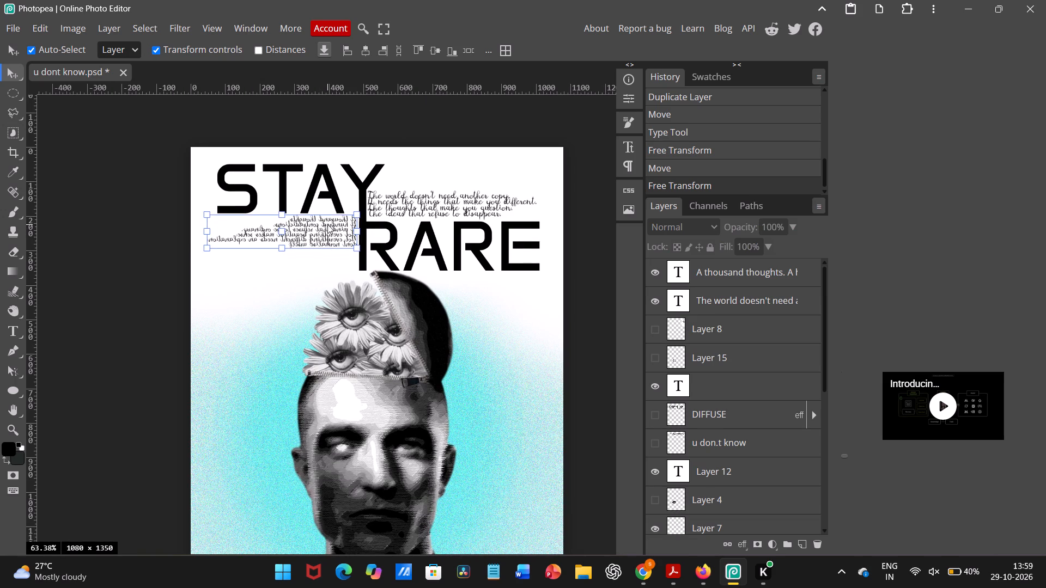
pyautogui.moveTo(327, 224); pyautogui.dragTo(327, 223)
pyautogui.click(593, 242)
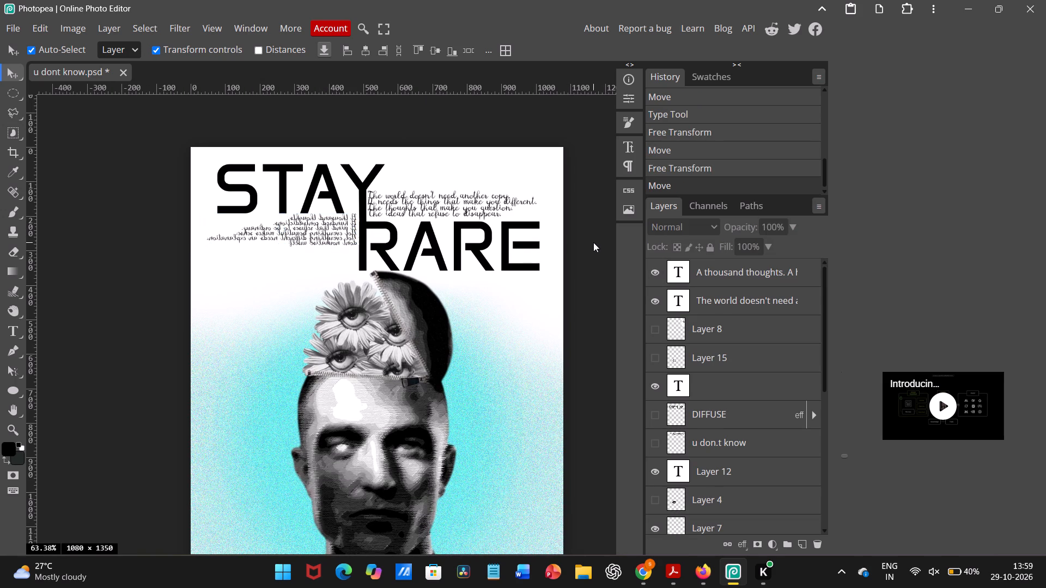
# Scale the "The world doesn't need another copy" paragraph to about 92%, shift it slightly toward the Y's stem, apply the transform and deselect.
pyautogui.hscroll(-1, 593, 242)
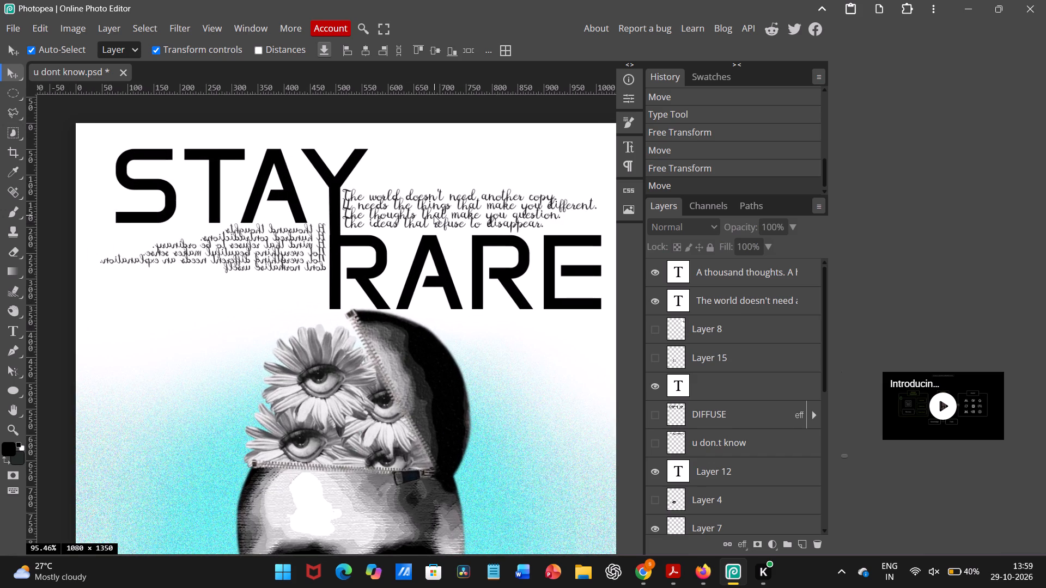
pyautogui.click(431, 213)
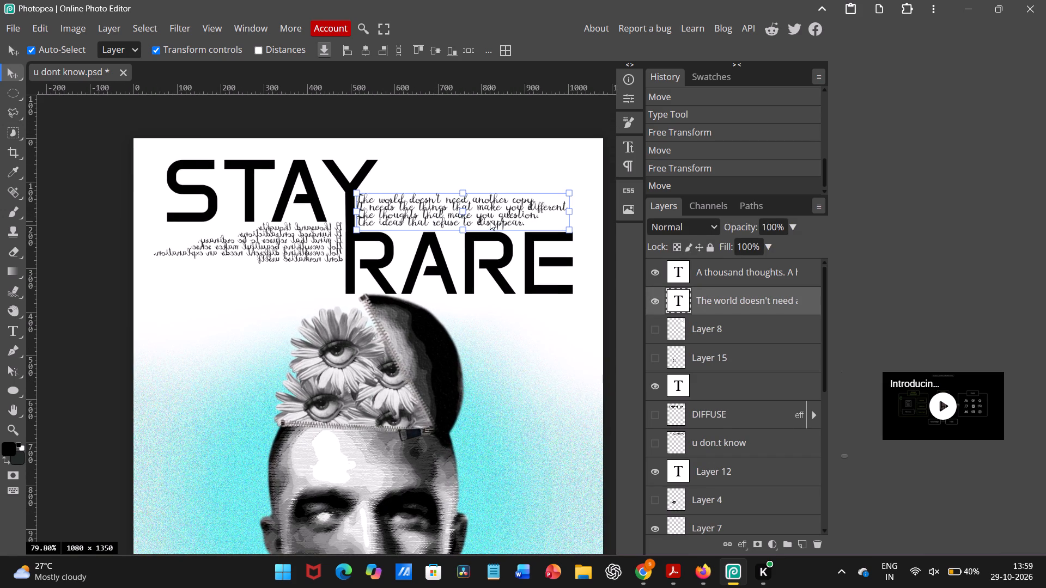
pyautogui.moveTo(570, 230); pyautogui.dragTo(552, 224)
pyautogui.click(498, 206)
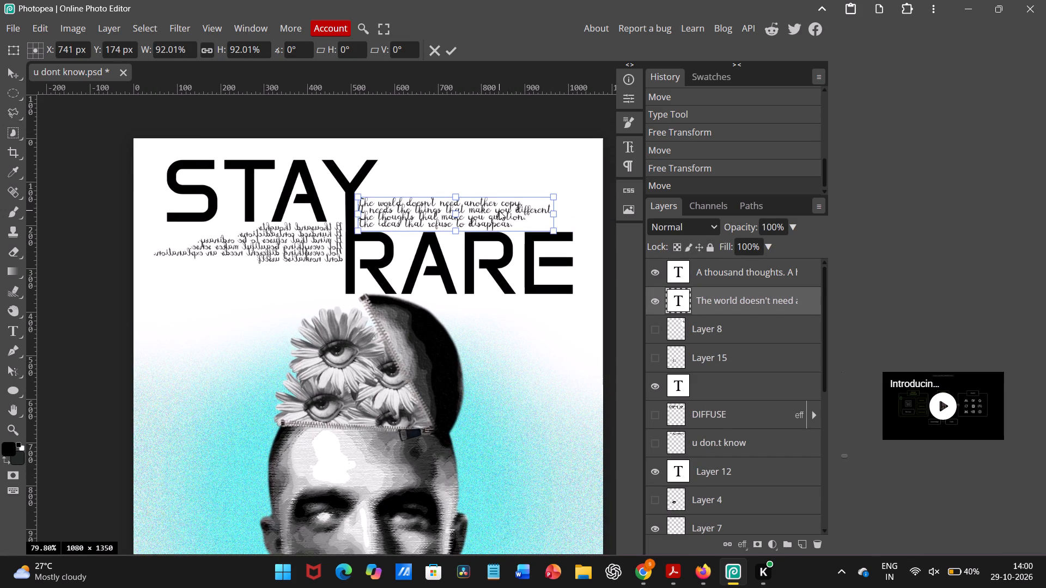
pyautogui.click(458, 155)
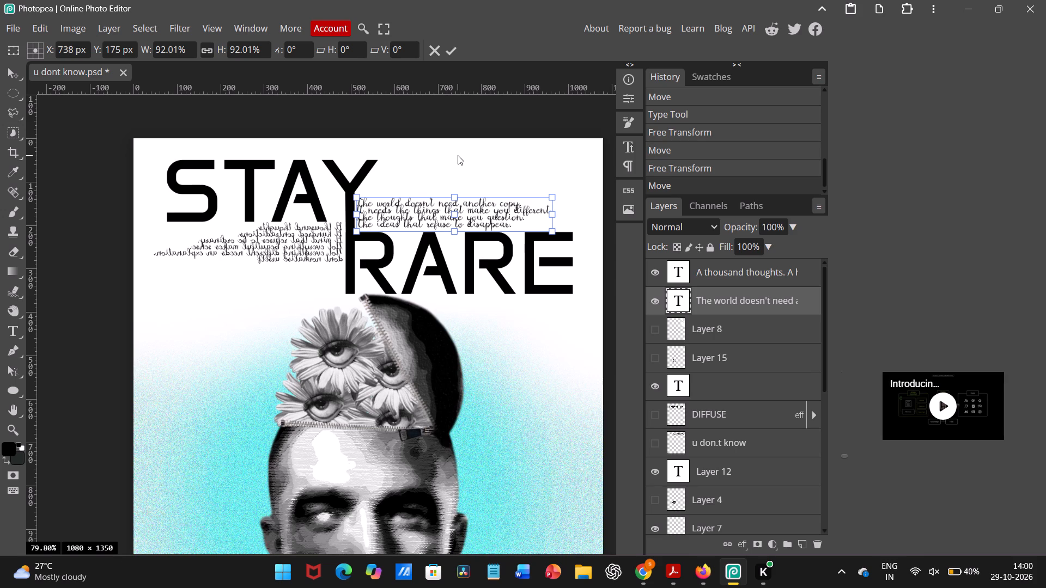
pyautogui.click(214, 255)
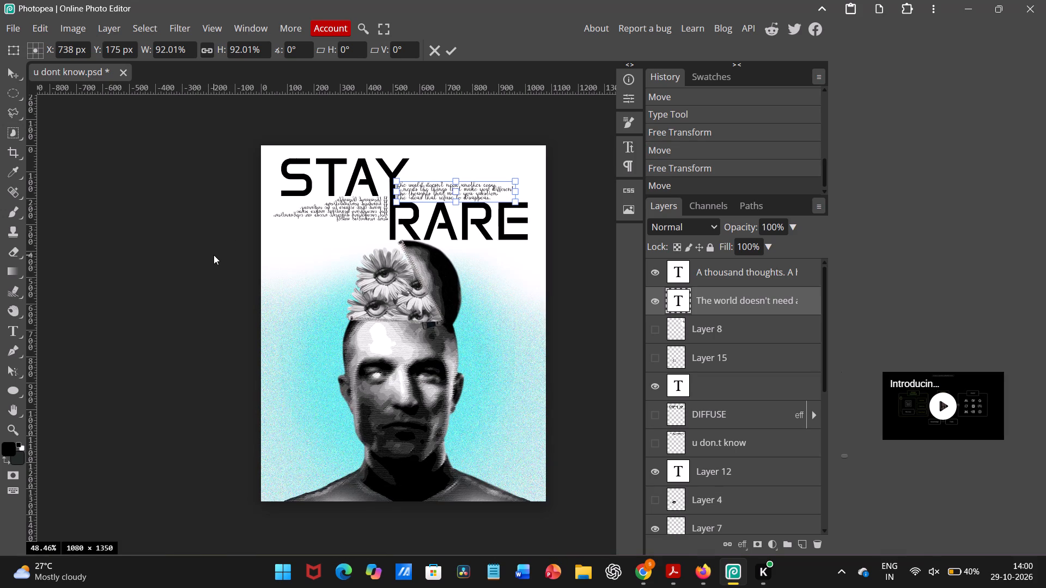
pyautogui.scroll(2, 214, 255)
pyautogui.click(449, 52)
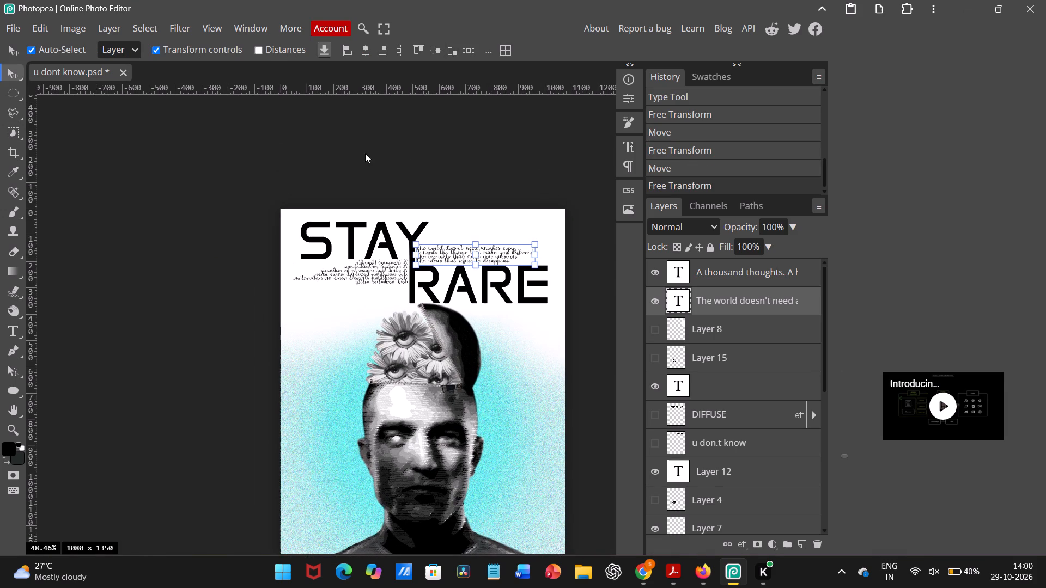
pyautogui.click(340, 182)
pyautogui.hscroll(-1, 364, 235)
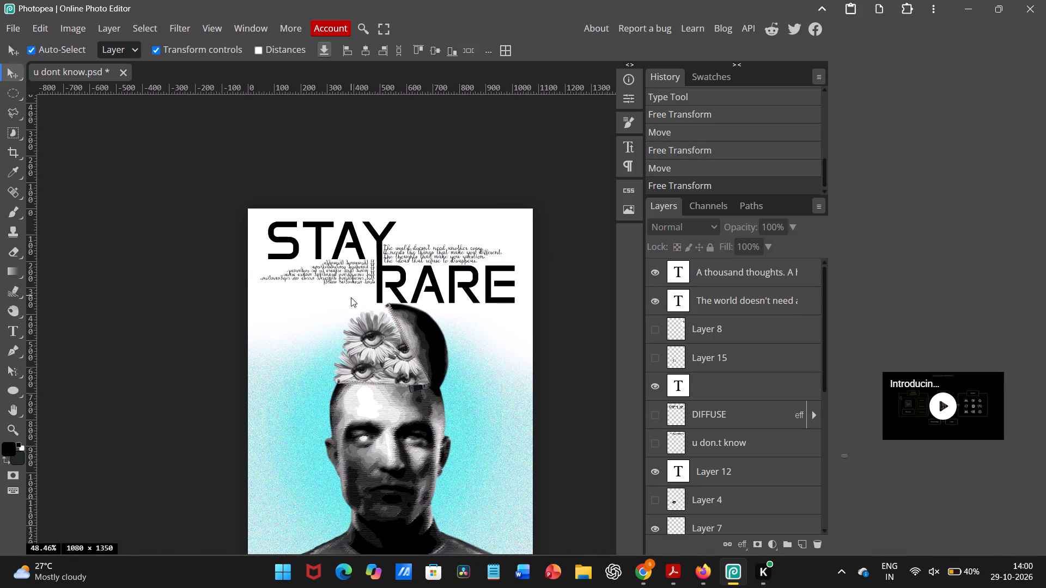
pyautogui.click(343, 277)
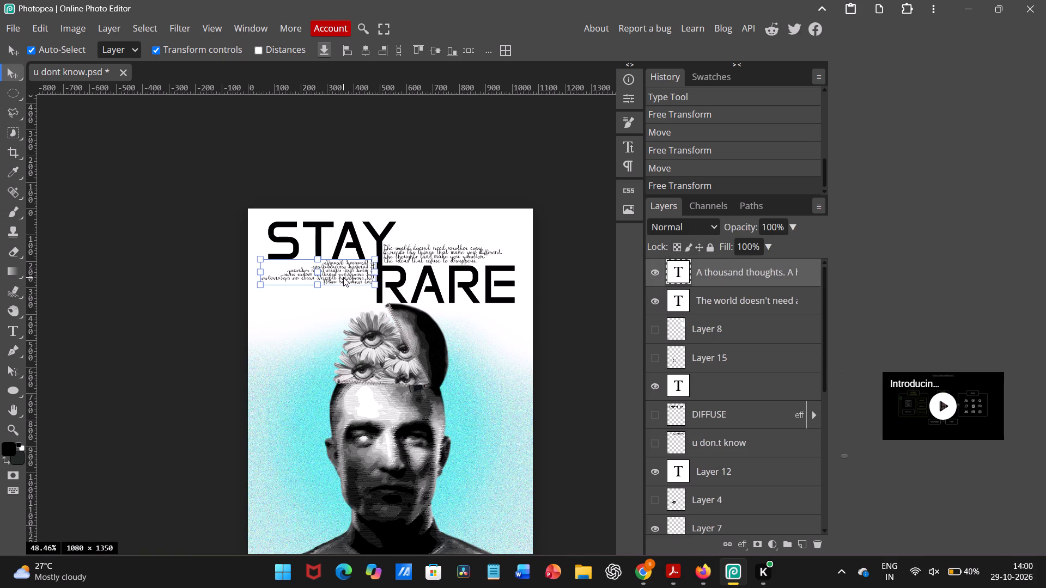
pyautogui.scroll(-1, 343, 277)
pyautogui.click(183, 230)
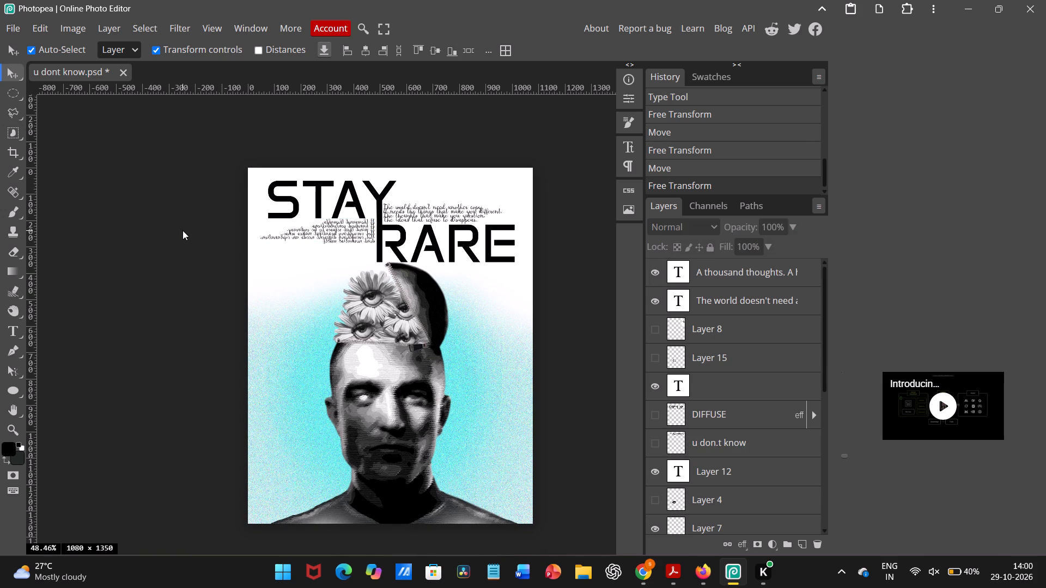
# Nudge the "The world doesn't need another copy" paragraph slightly down toward RARE and deselect it.
pyautogui.click(399, 216)
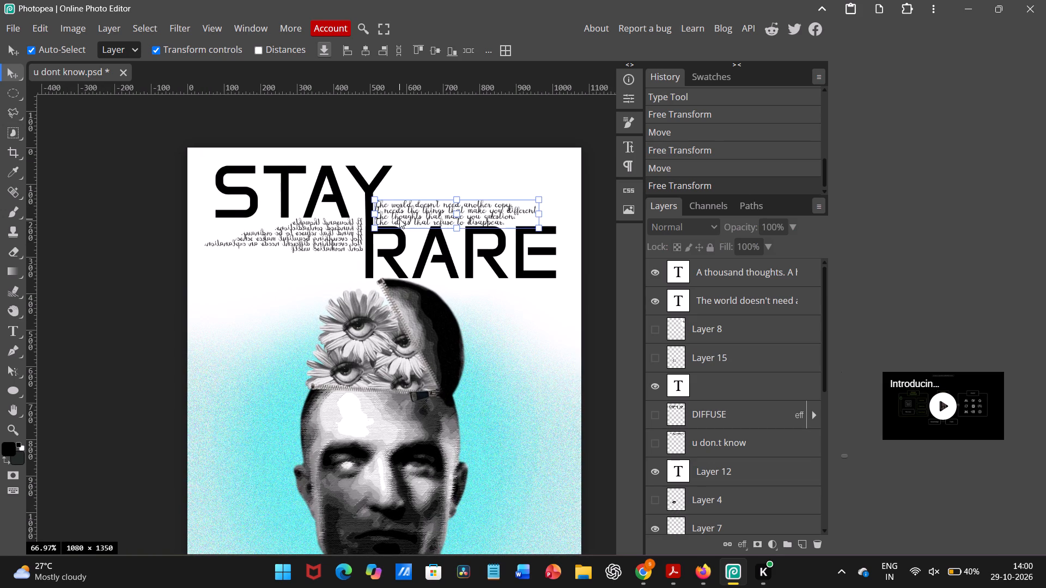
pyautogui.click(488, 166)
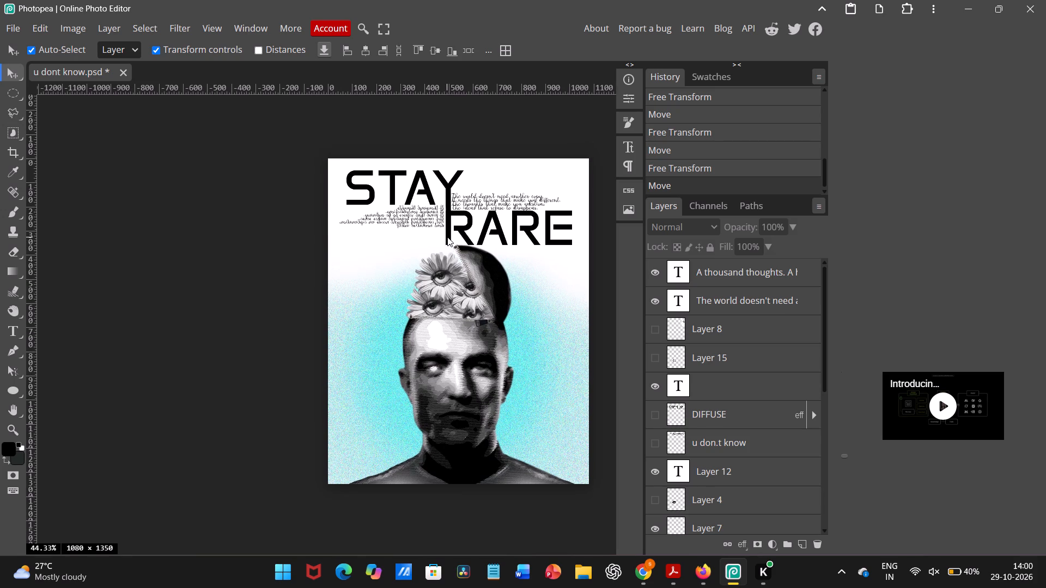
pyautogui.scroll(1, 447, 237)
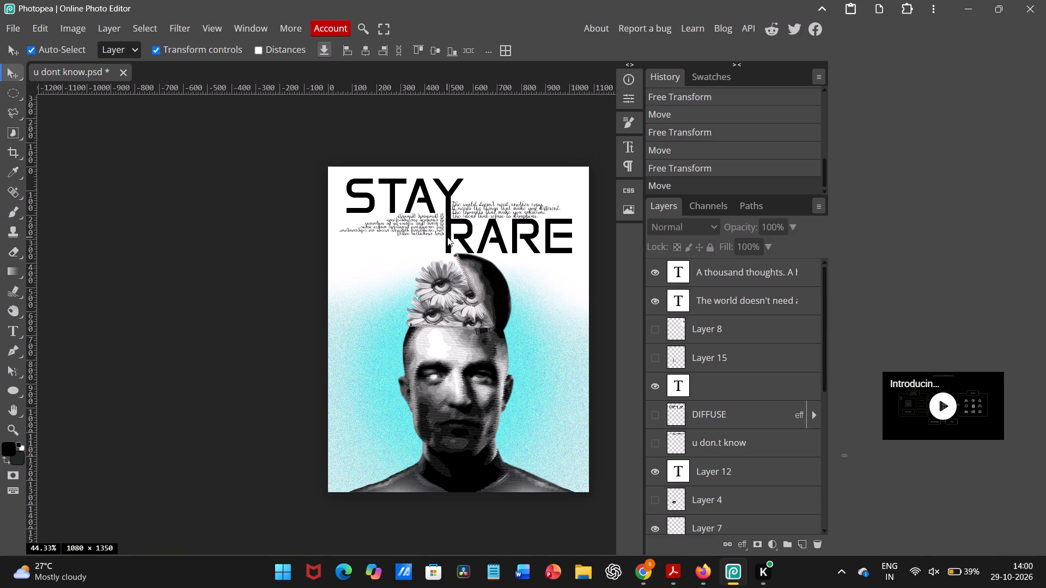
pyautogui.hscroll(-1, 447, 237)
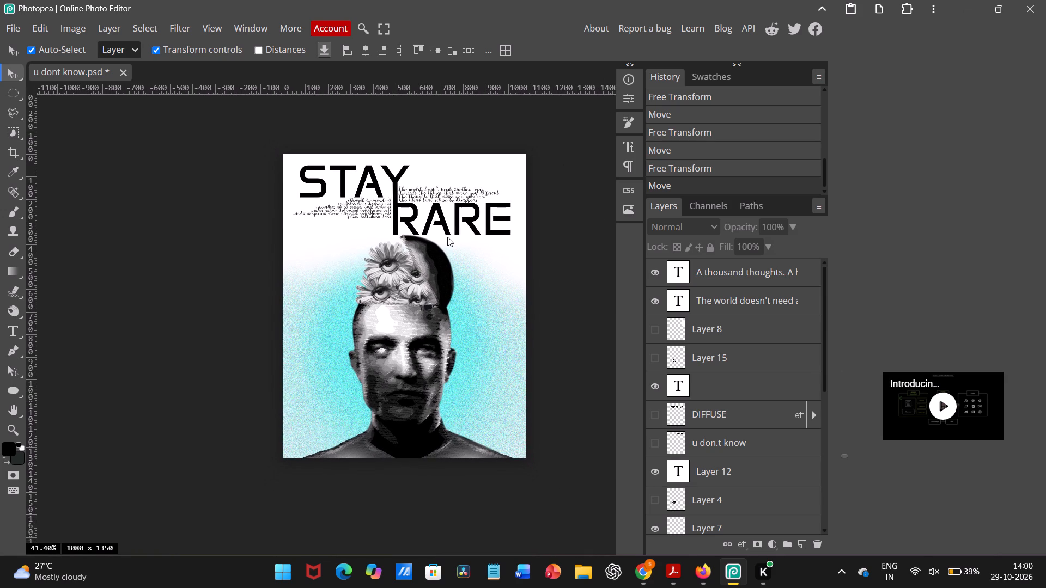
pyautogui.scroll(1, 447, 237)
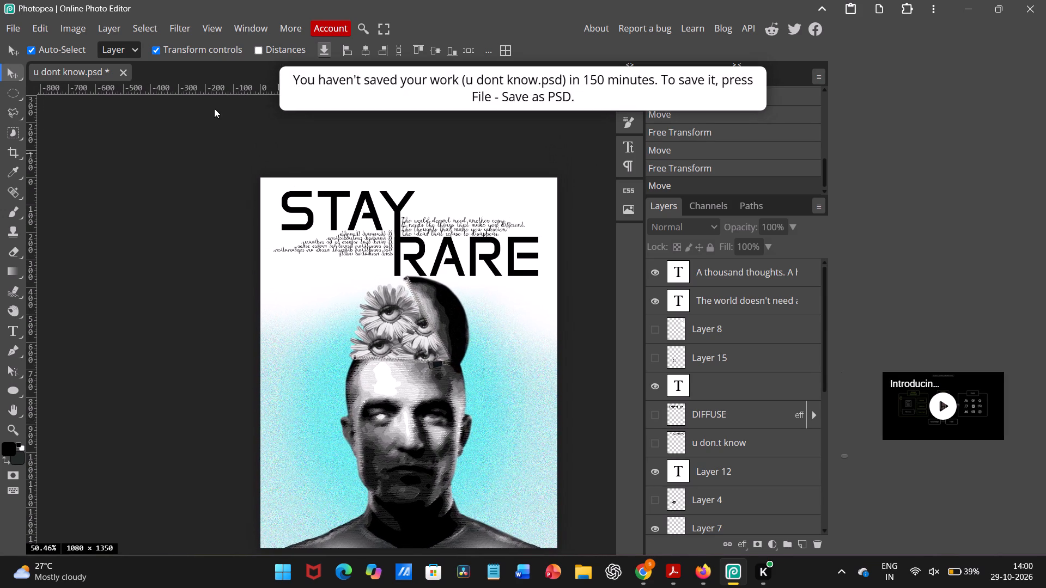
# Save the poster in the Downloads folder as "u dont know", replacing the existing file.
pyautogui.click(14, 34)
pyautogui.click(46, 191)
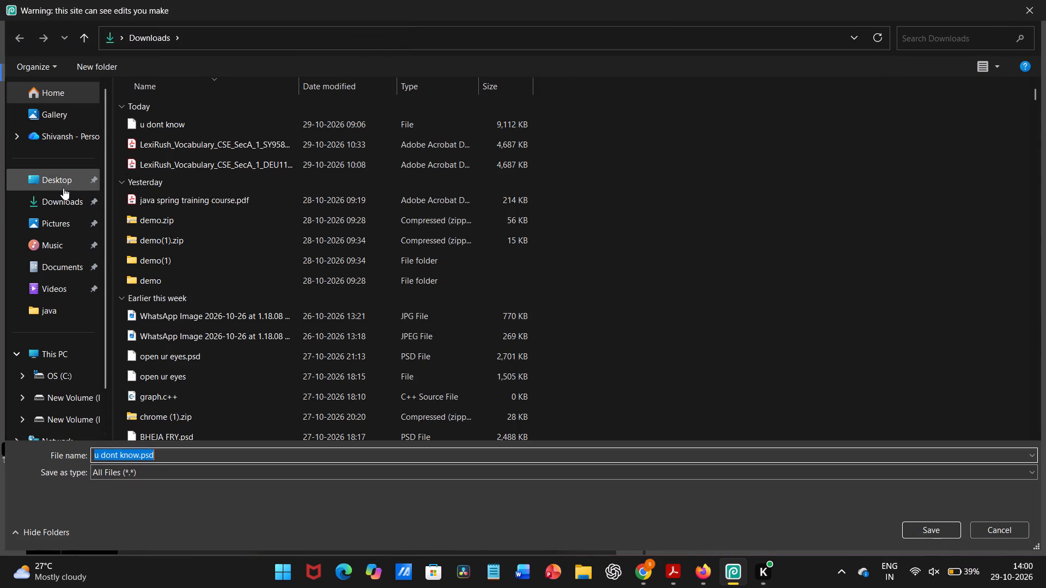
pyautogui.click(68, 201)
pyautogui.click(169, 119)
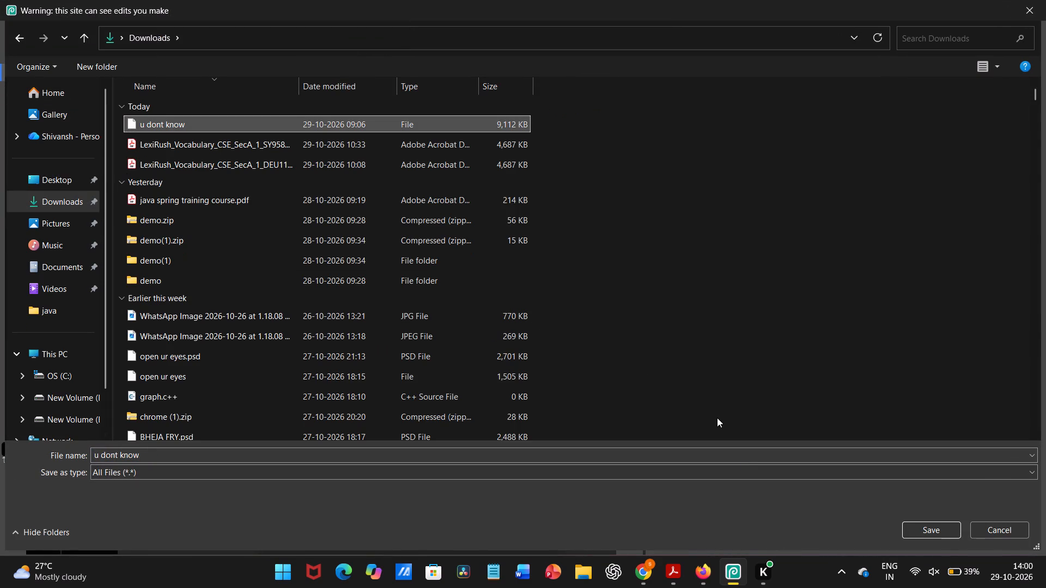
pyautogui.click(932, 537)
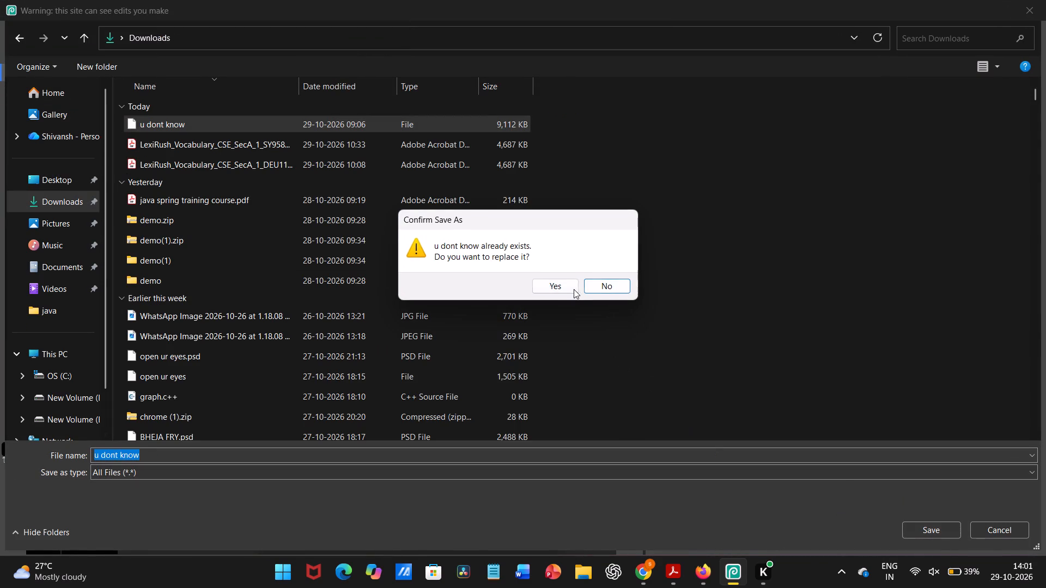
pyautogui.click(568, 291)
pyautogui.scroll(-1, 479, 364)
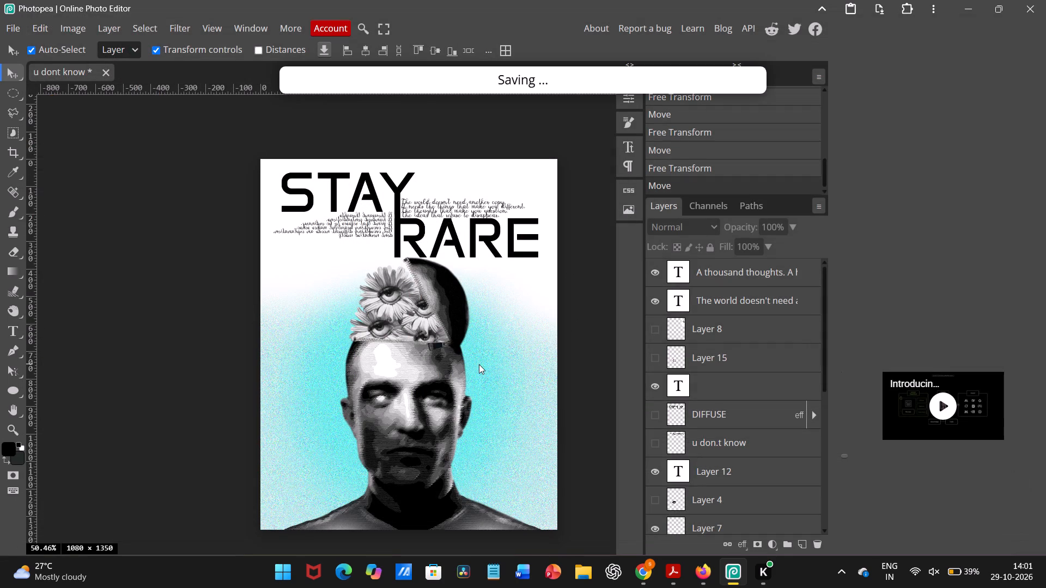
# Switch to Chrome and open the Pinterest home feed from the open pin page.
pyautogui.click(646, 575)
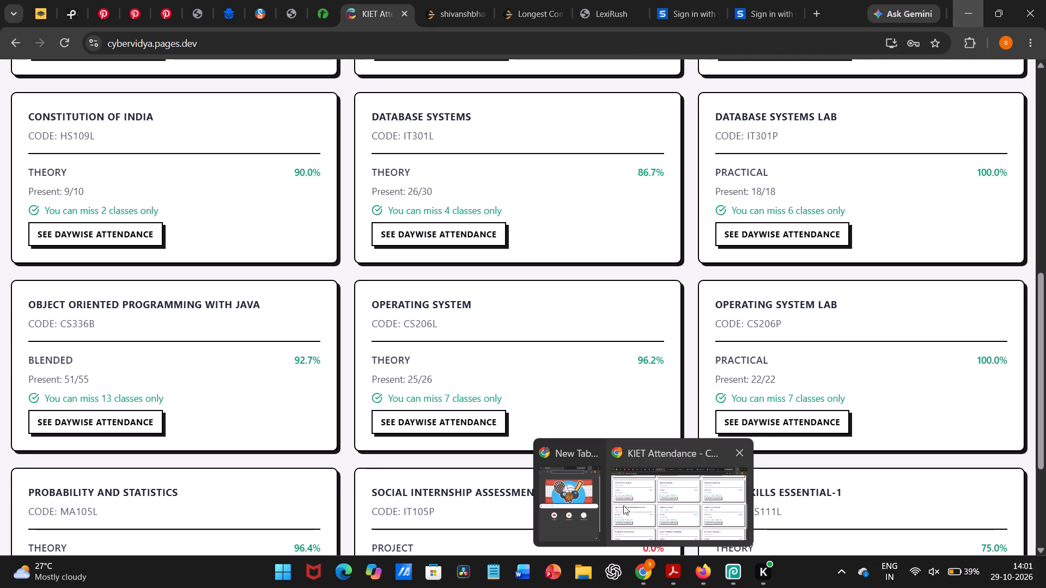
pyautogui.click(623, 505)
pyautogui.click(160, 8)
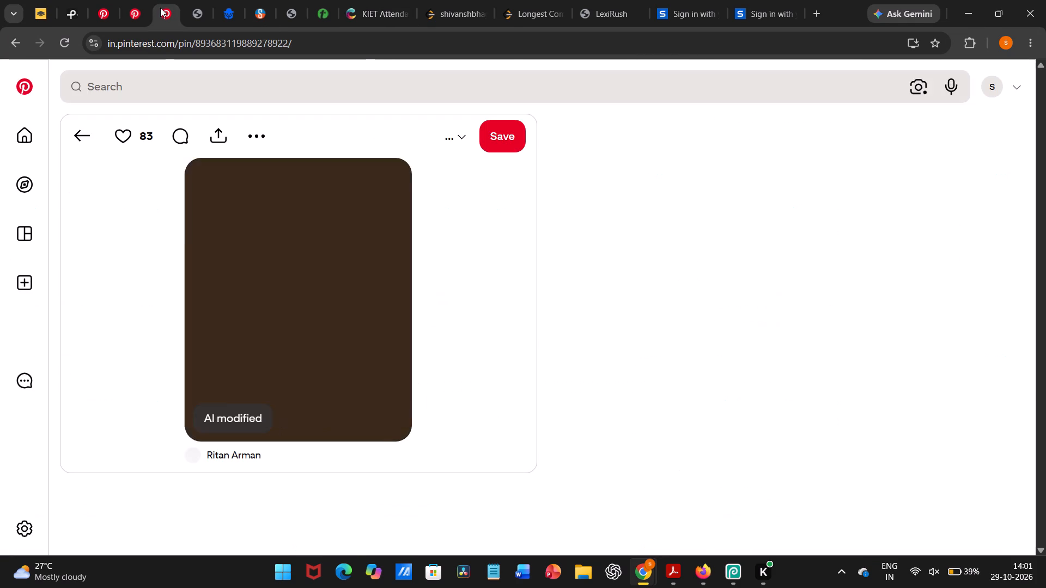
pyautogui.click(16, 131)
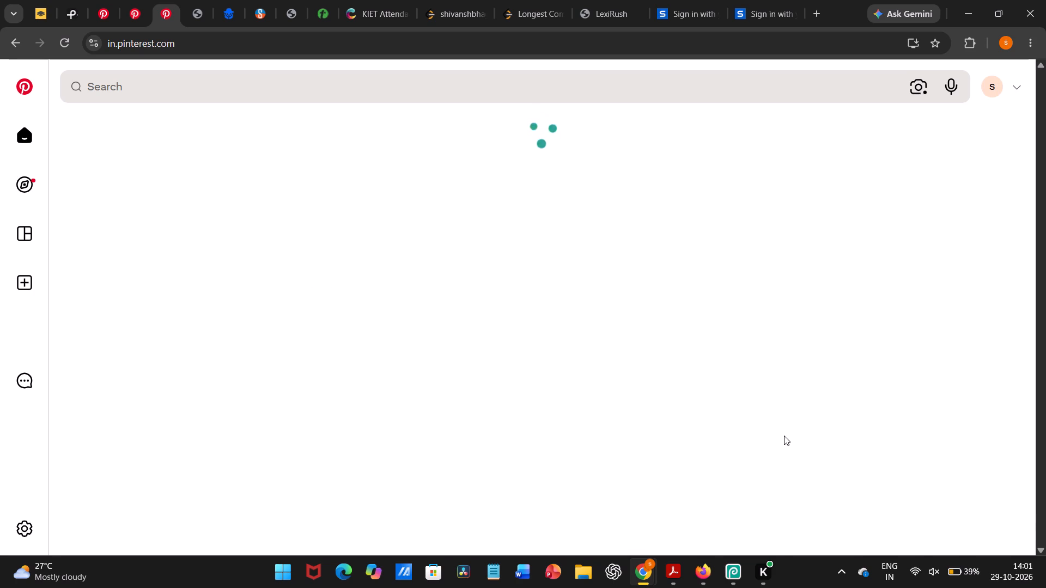
# Check the Wi-Fi connection status and switch back to the STAY RARE poster in Photopea.
pyautogui.click(908, 585)
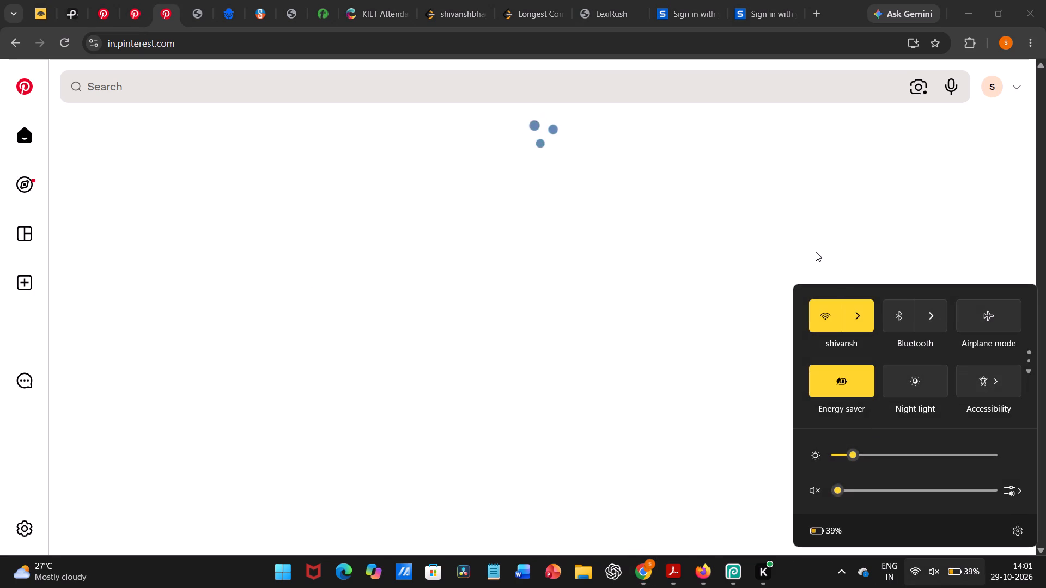
pyautogui.click(813, 251)
pyautogui.click(730, 587)
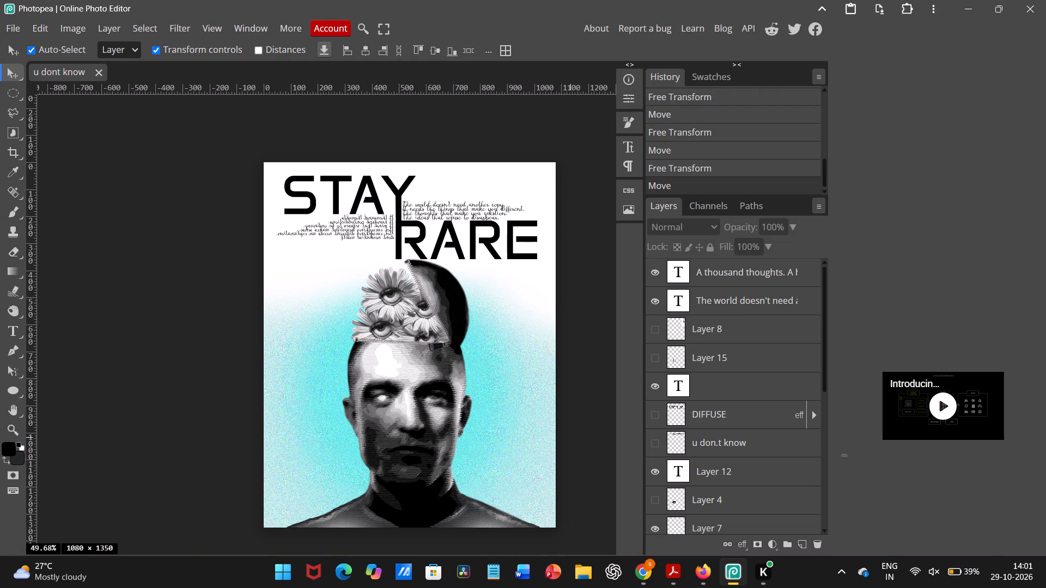
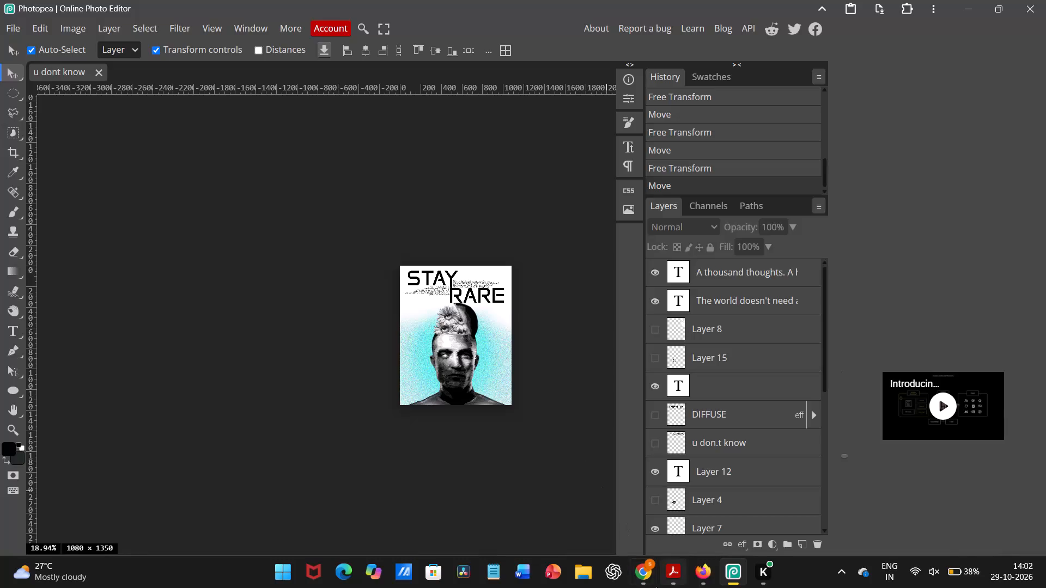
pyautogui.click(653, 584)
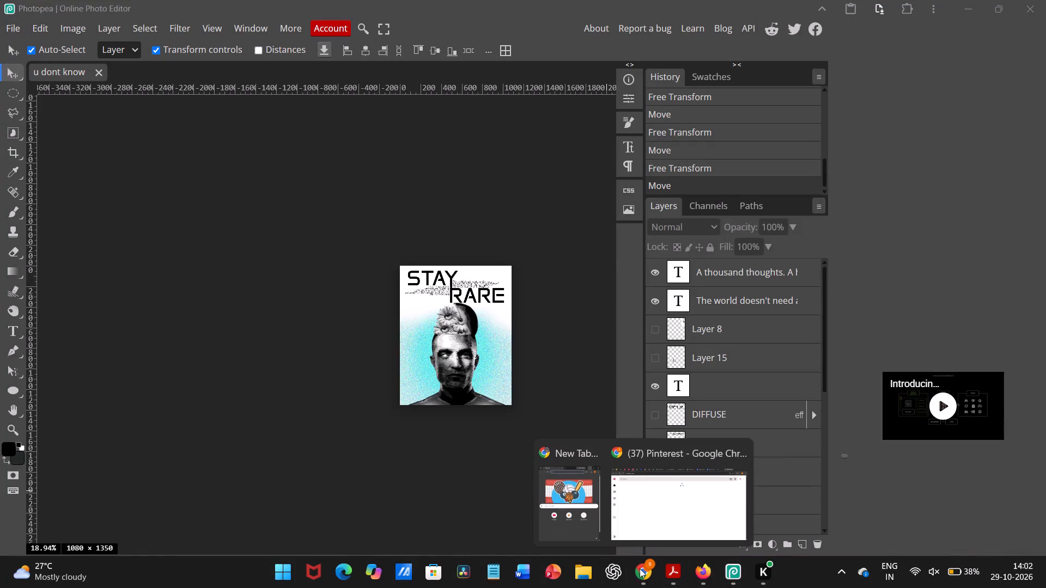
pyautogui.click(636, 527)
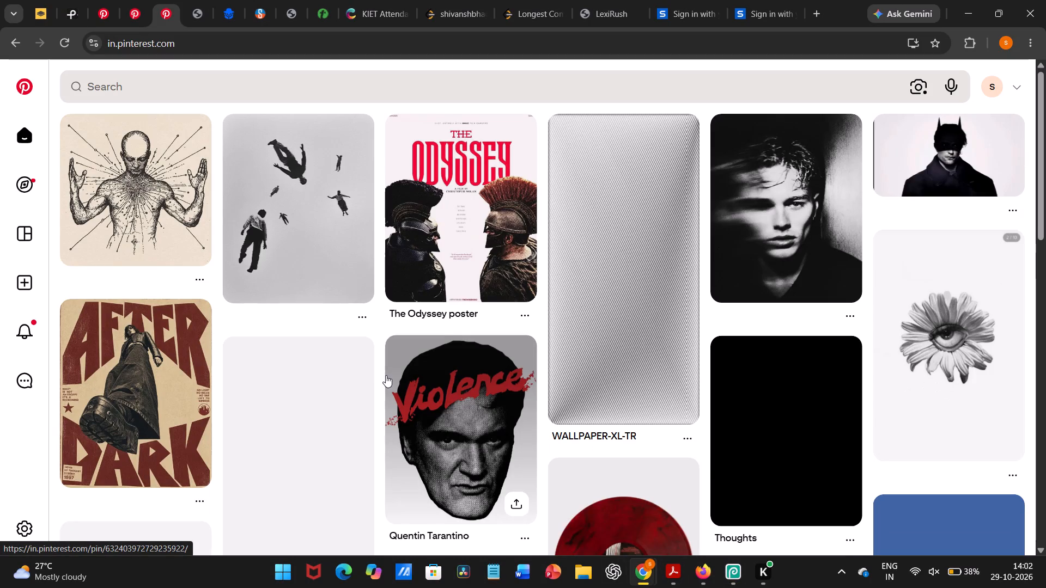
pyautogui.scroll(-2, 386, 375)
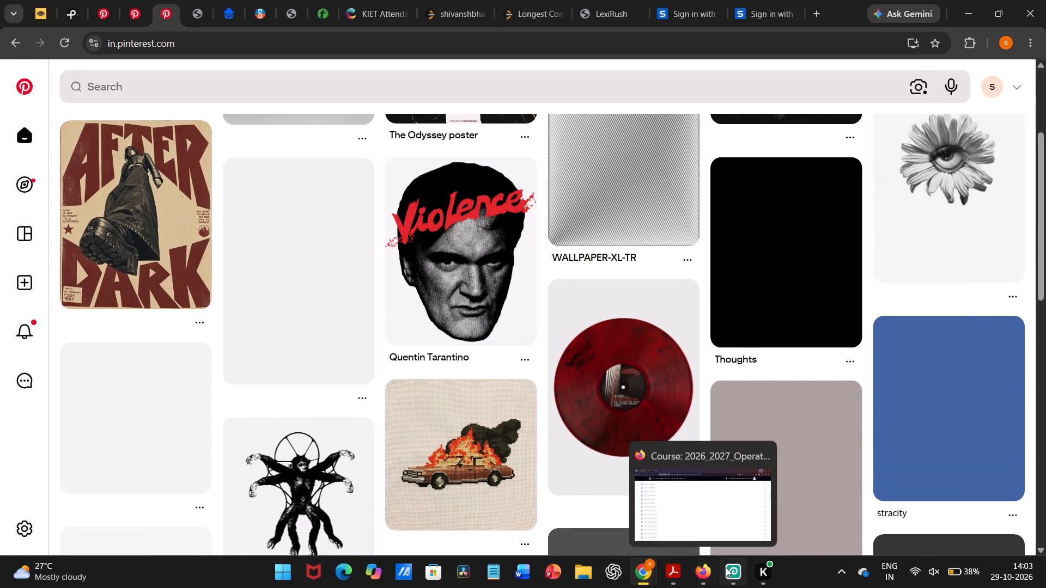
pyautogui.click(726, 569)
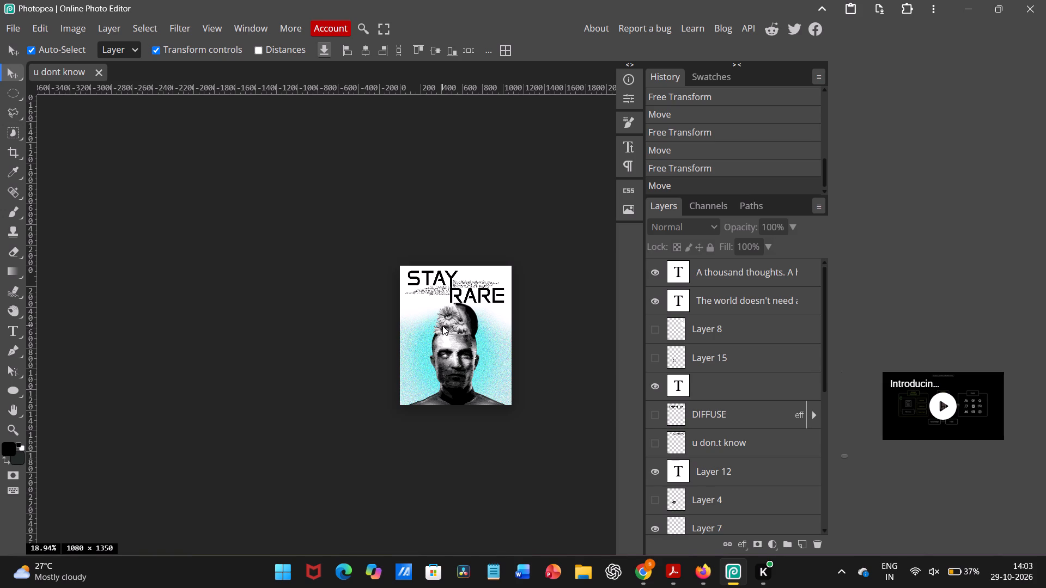
# Change the font of the "The world doesn't need another copy" paragraph to AnuDaw, commit the text and deselect it.
pyautogui.hscroll(-1, 442, 326)
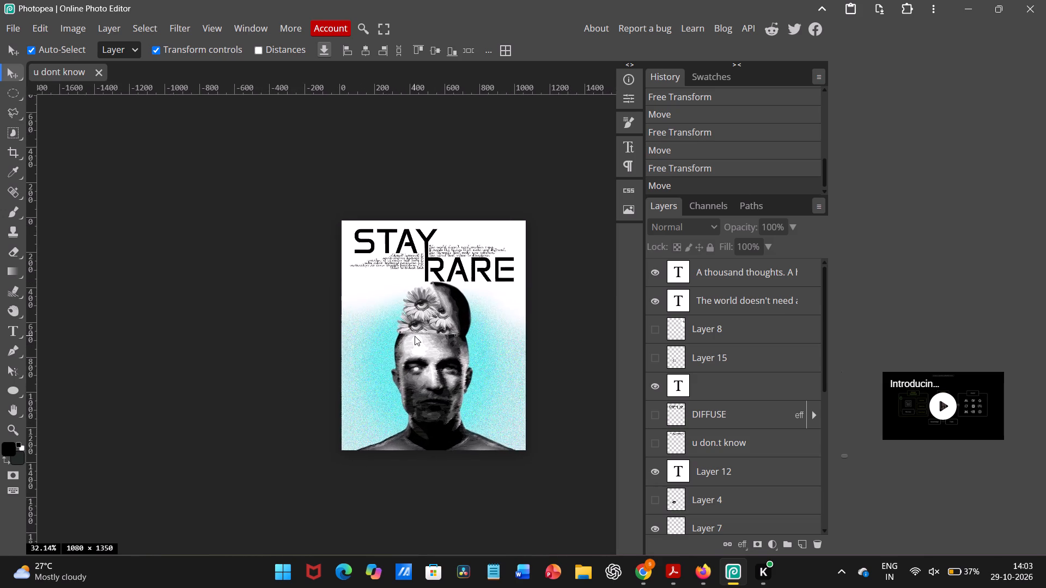
pyautogui.scroll(3, 415, 336)
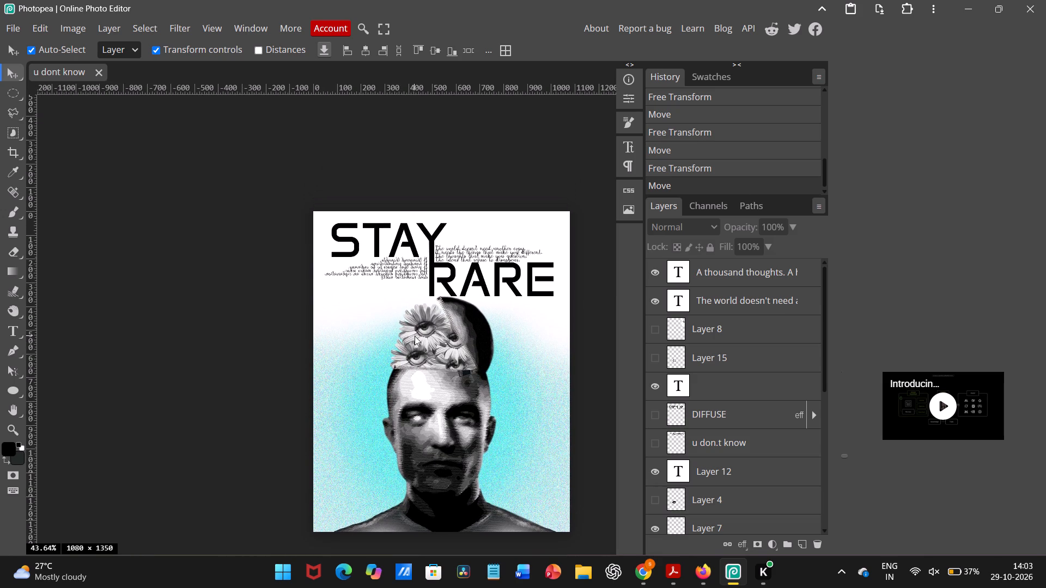
pyautogui.scroll(1, 415, 336)
pyautogui.doubleClick(452, 283)
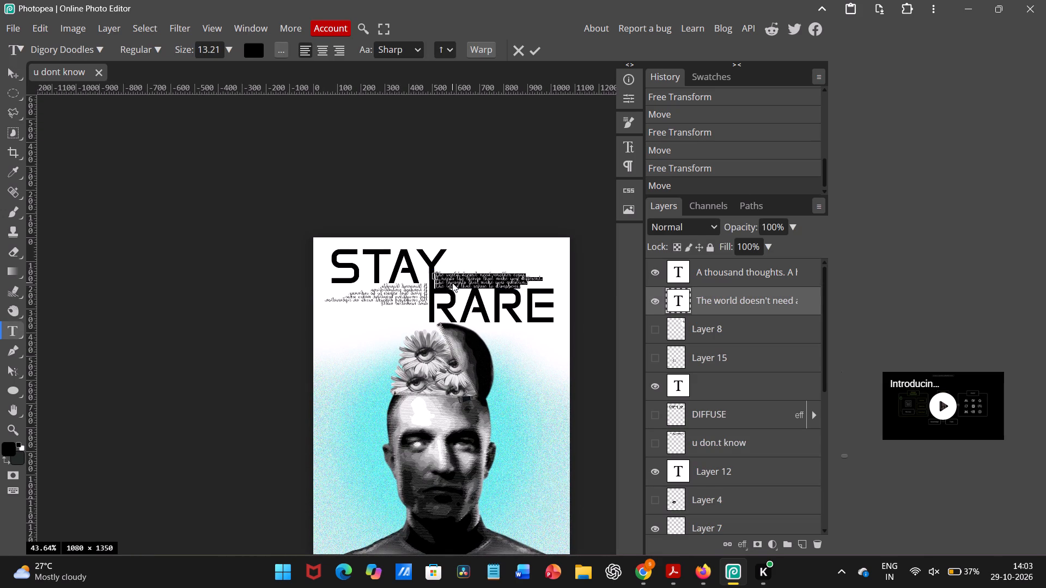
pyautogui.click(78, 47)
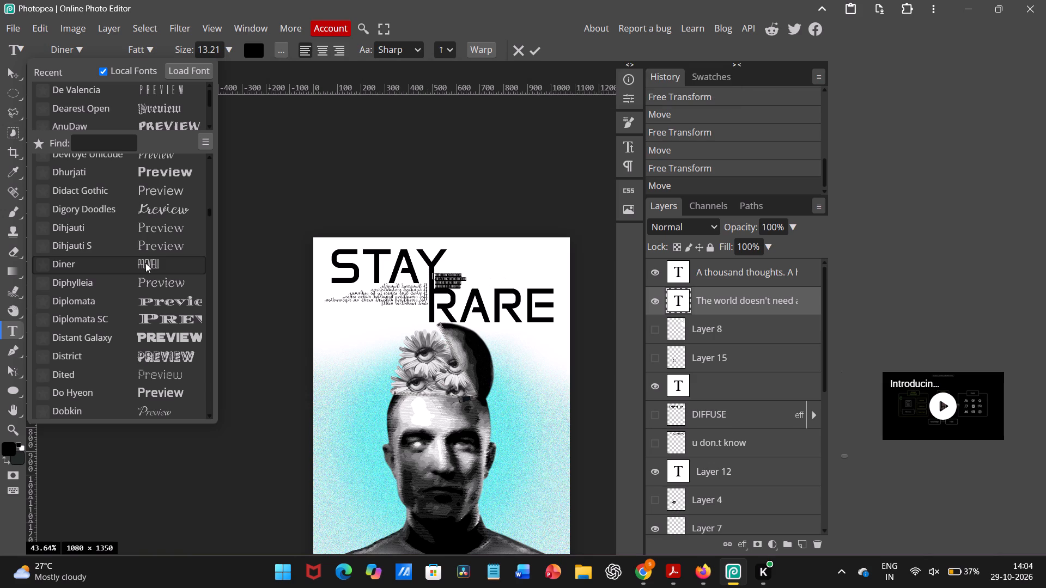
pyautogui.click(156, 126)
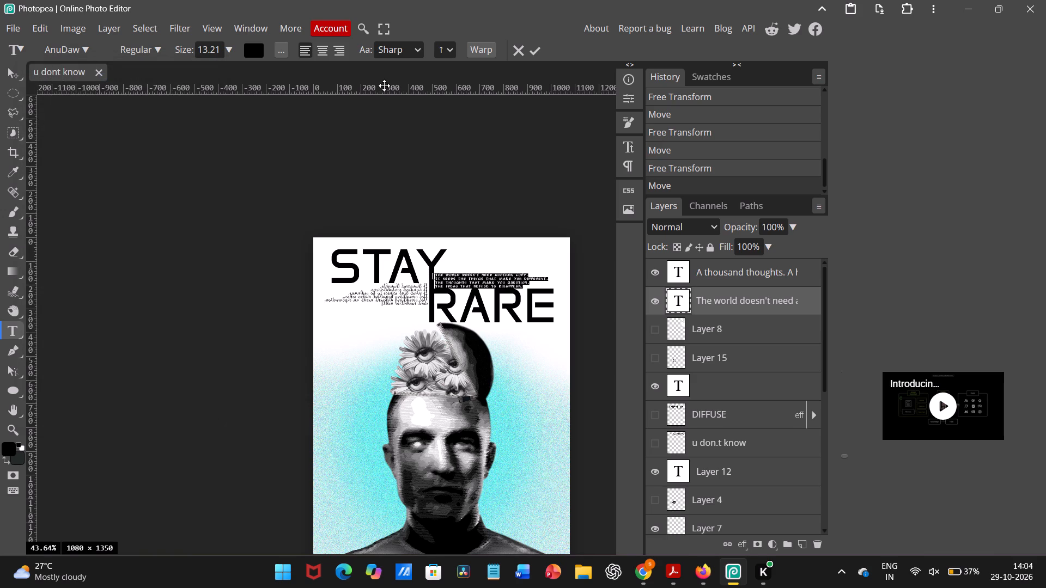
pyautogui.click(536, 52)
pyautogui.click(485, 149)
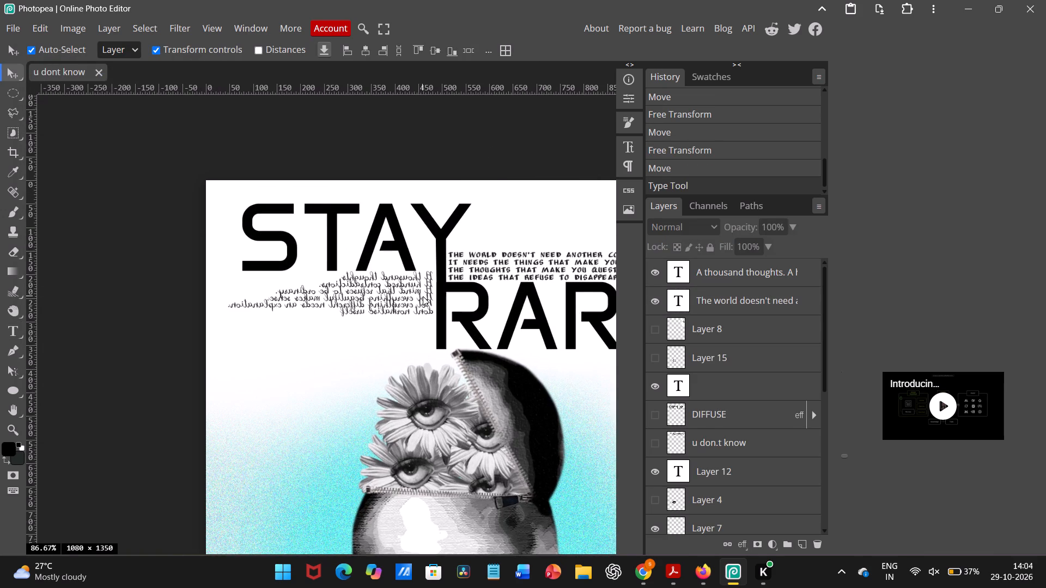
# Select all text of the "The world doesn't need another copy" paragraph and preview alternative fonts such as AquilineTwo, Arima and Are You Serious.
pyautogui.scroll(1, 423, 296)
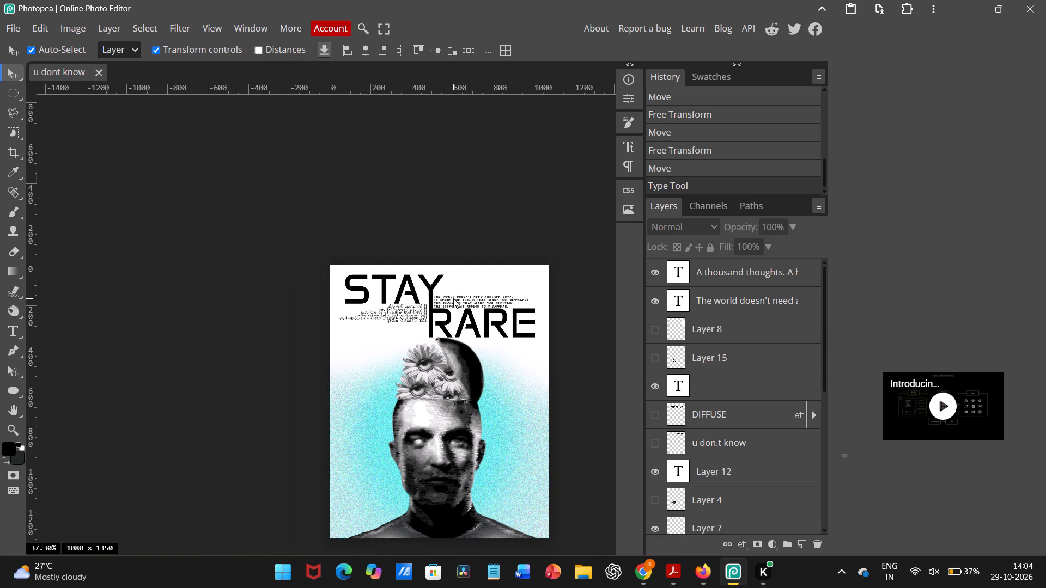
pyautogui.click(453, 298)
pyautogui.tripleClick(453, 298)
pyautogui.tripleClick(453, 298)
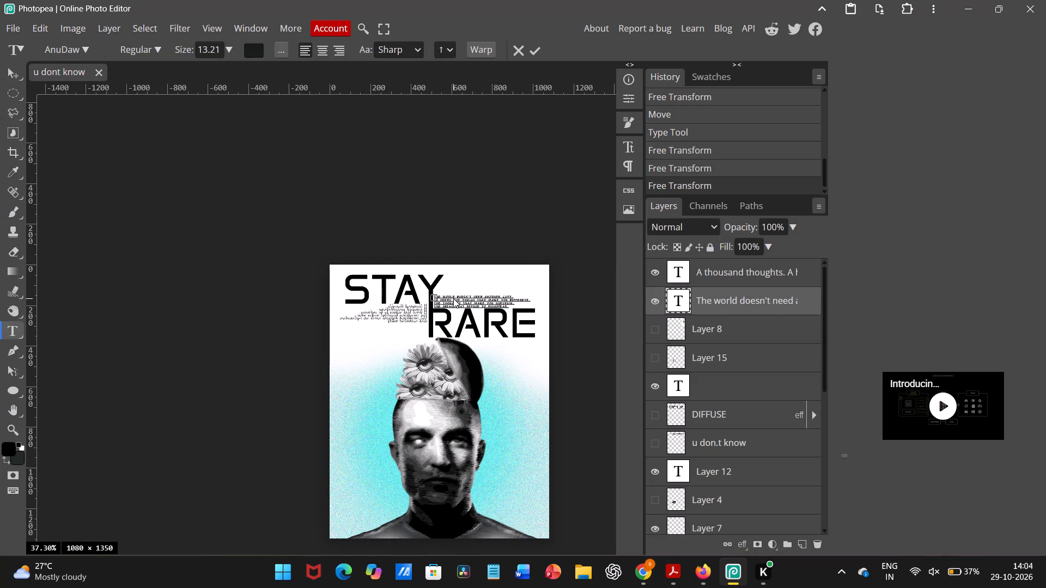
pyautogui.moveTo(508, 305); pyautogui.dragTo(429, 289)
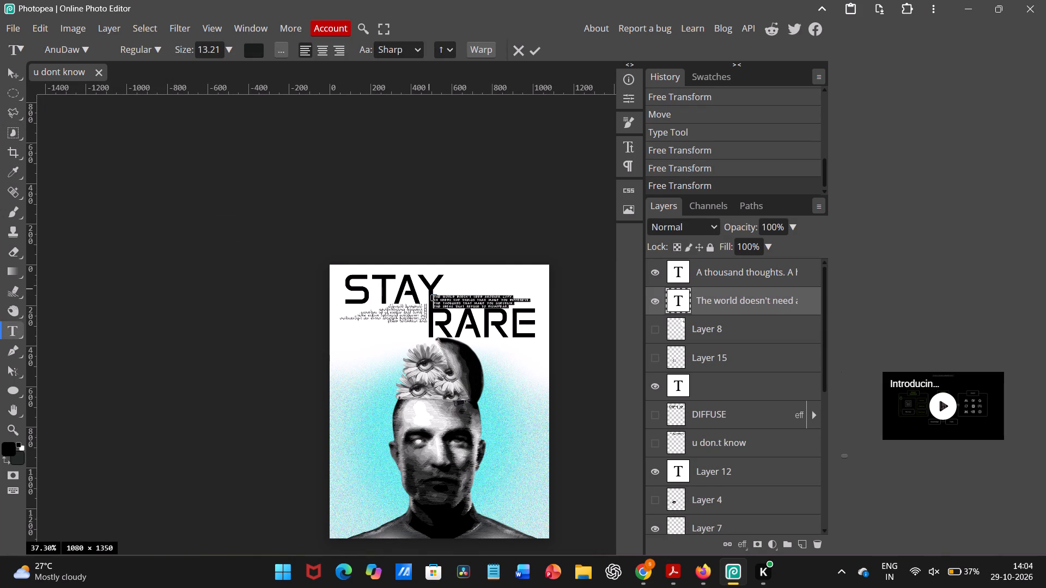
pyautogui.click(92, 45)
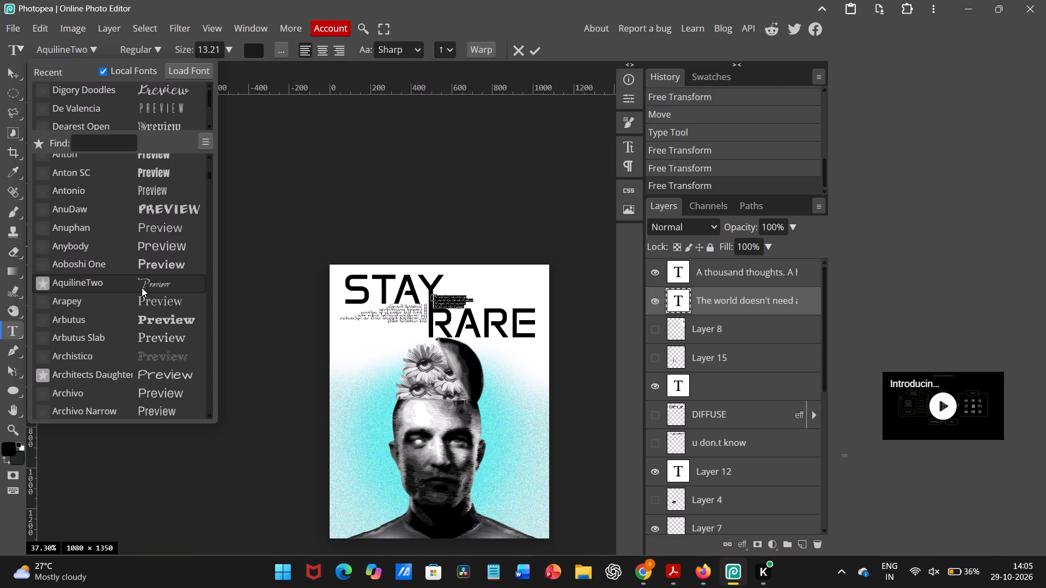
pyautogui.scroll(-1, 146, 345)
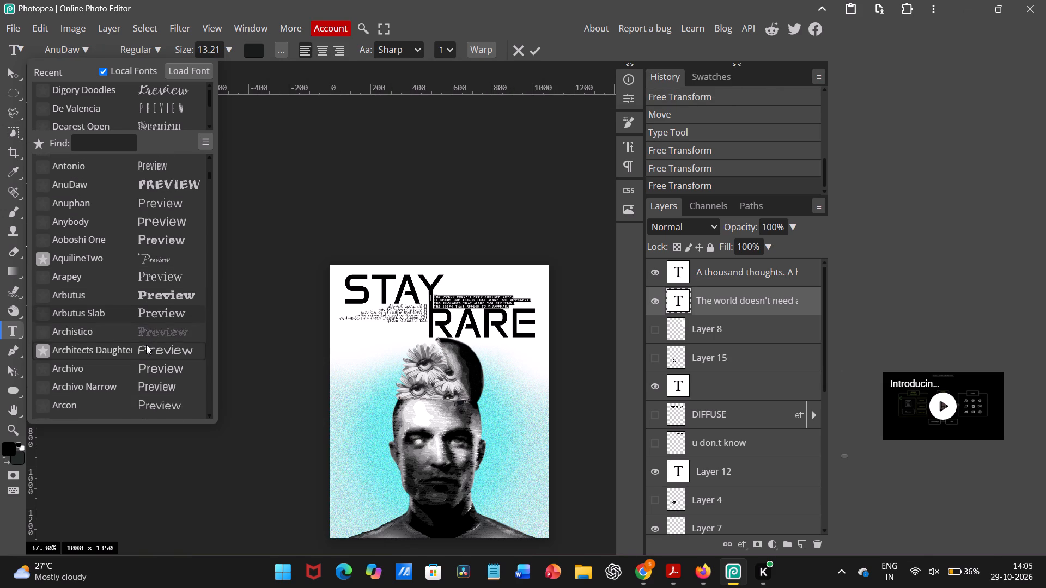
pyautogui.scroll(-2, 146, 345)
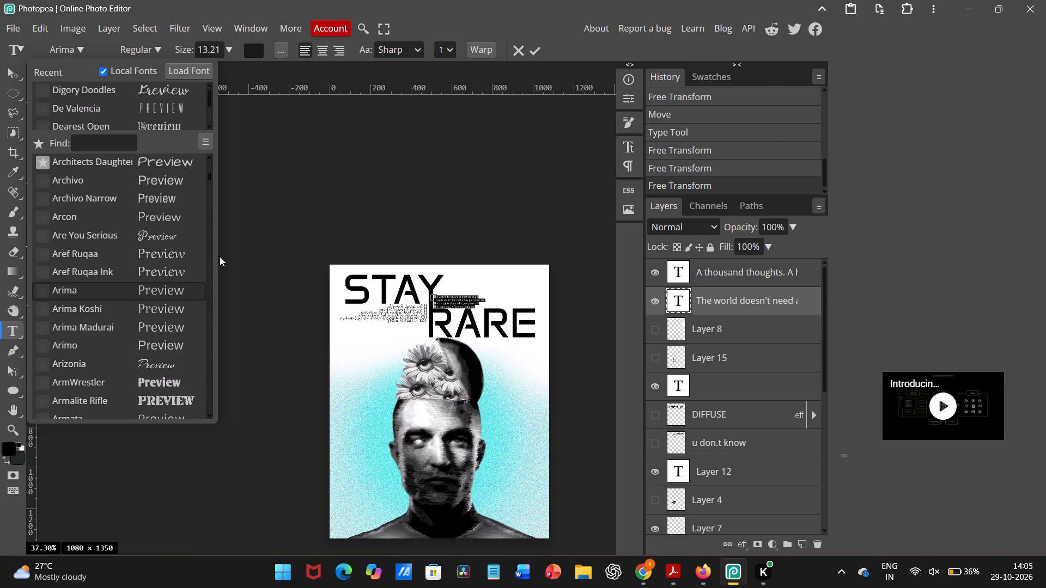
pyautogui.scroll(2, 151, 235)
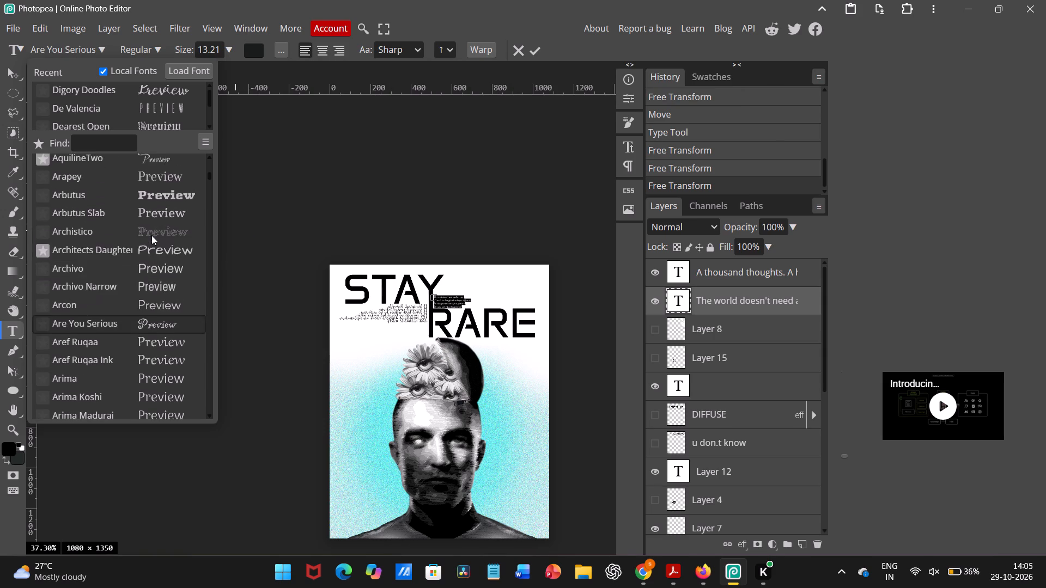
pyautogui.scroll(4, 151, 235)
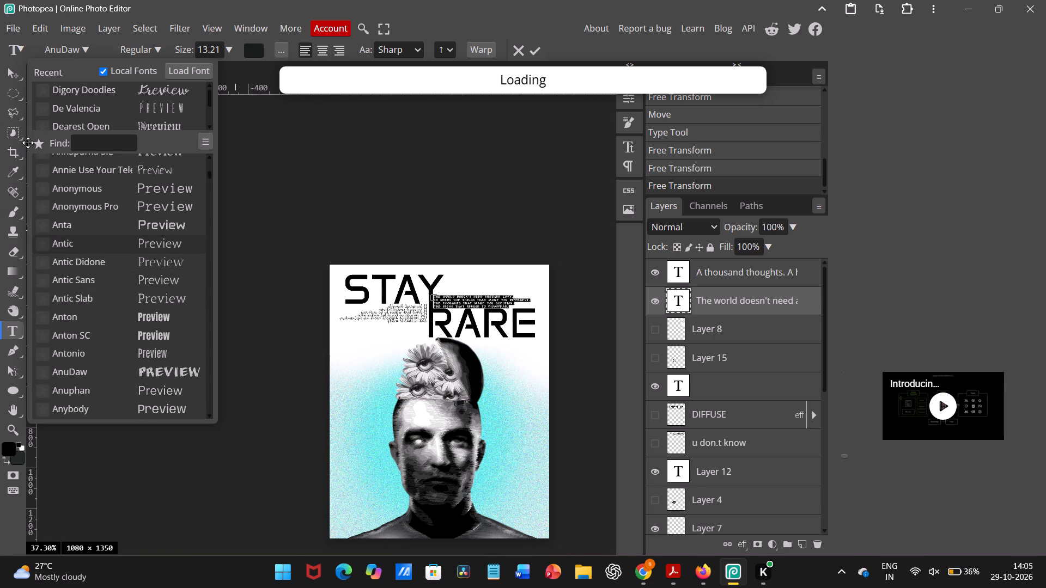